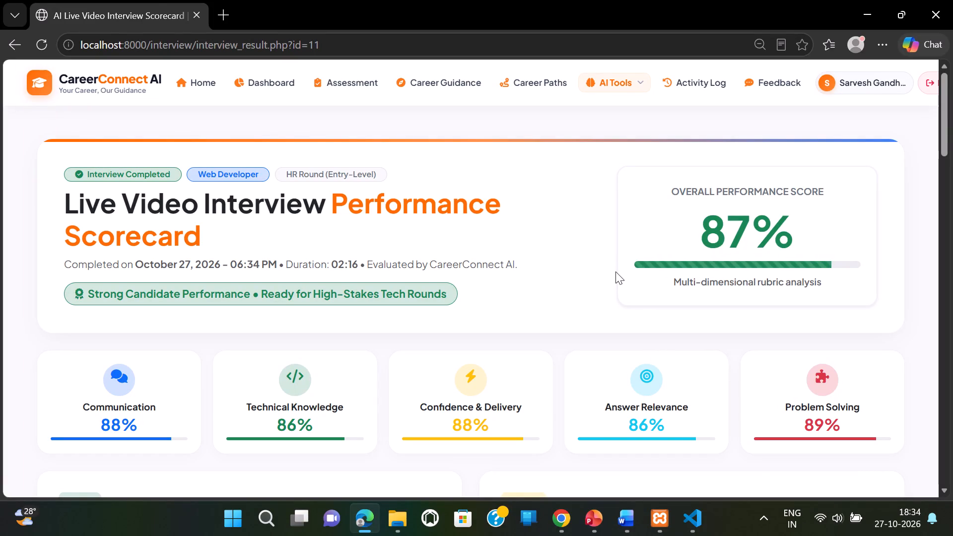
# Examine the live video interview scorecard, including skill scores, strengths, improvement areas, practice topics and the question transcript.
pyautogui.scroll(-5, 416, 230)
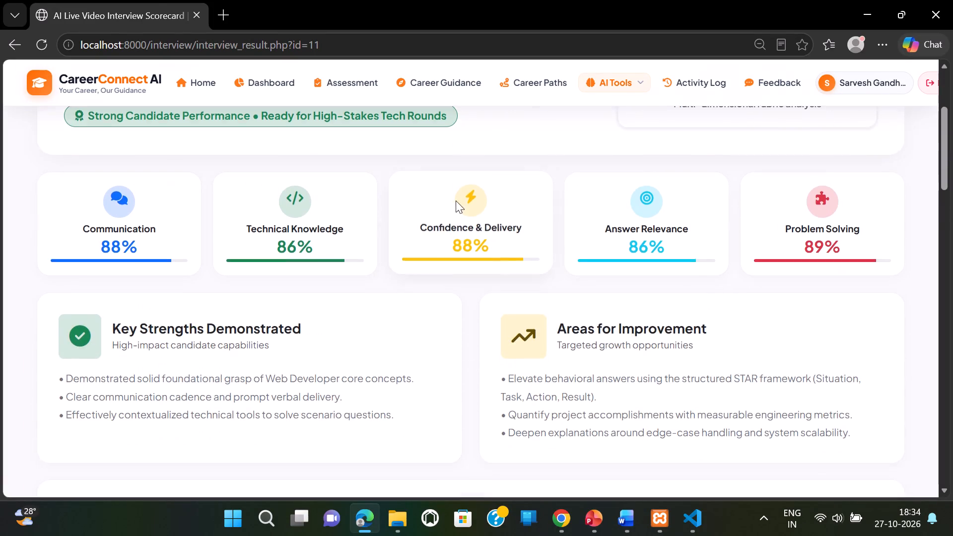
pyautogui.scroll(-2, 456, 202)
pyautogui.scroll(-3, 363, 217)
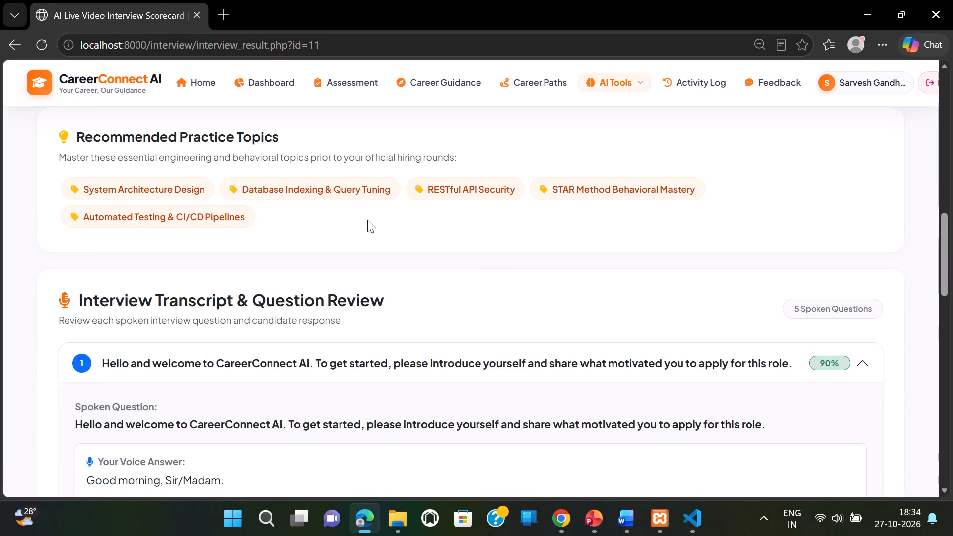
pyautogui.scroll(-3, 370, 222)
pyautogui.scroll(-12, 294, 249)
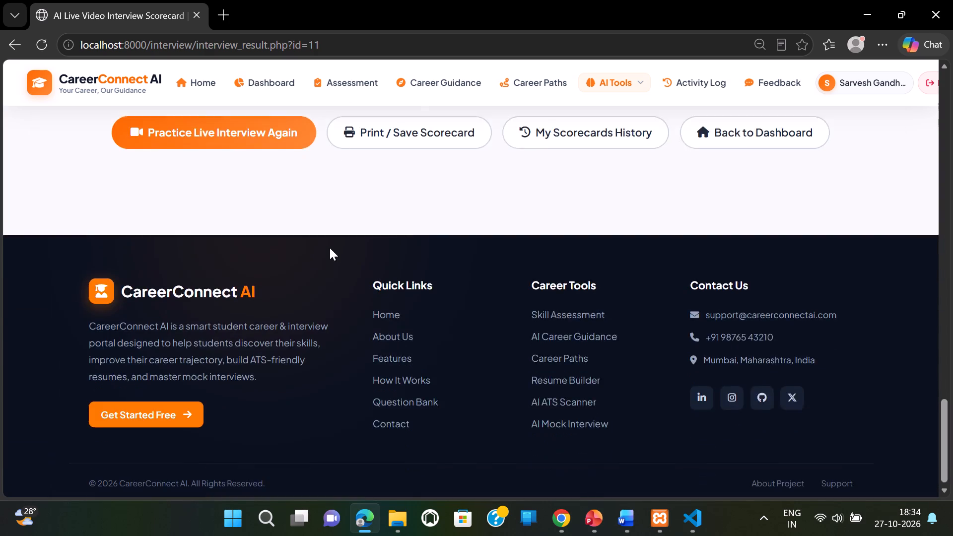
pyautogui.scroll(6, 331, 247)
pyautogui.scroll(-2, 621, 263)
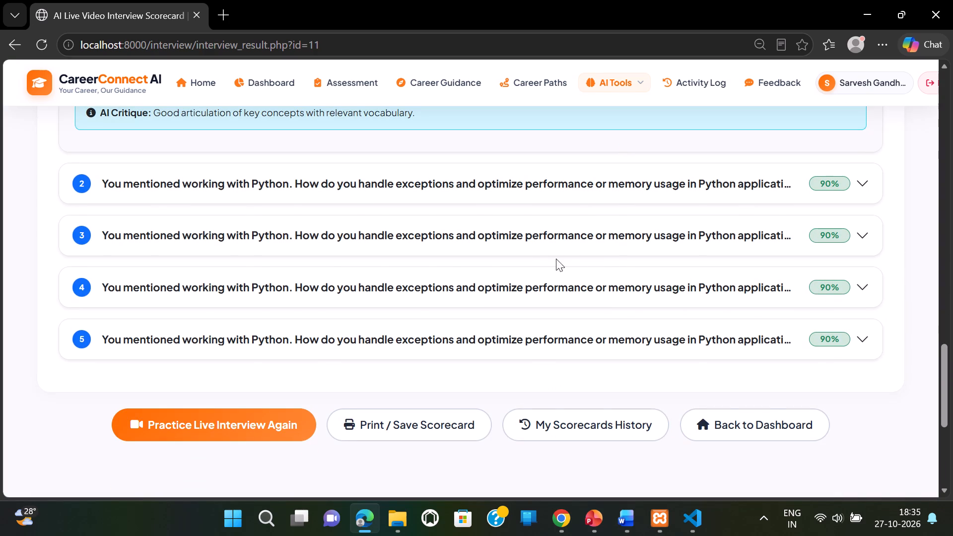
pyautogui.scroll(-1, 495, 260)
pyautogui.scroll(6, 394, 267)
pyautogui.scroll(-3, 386, 267)
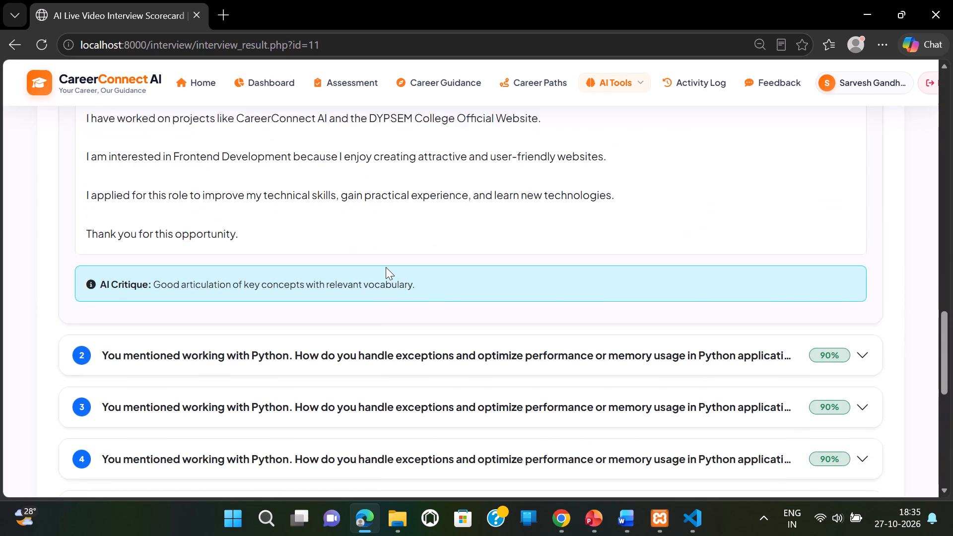
pyautogui.scroll(-2, 386, 267)
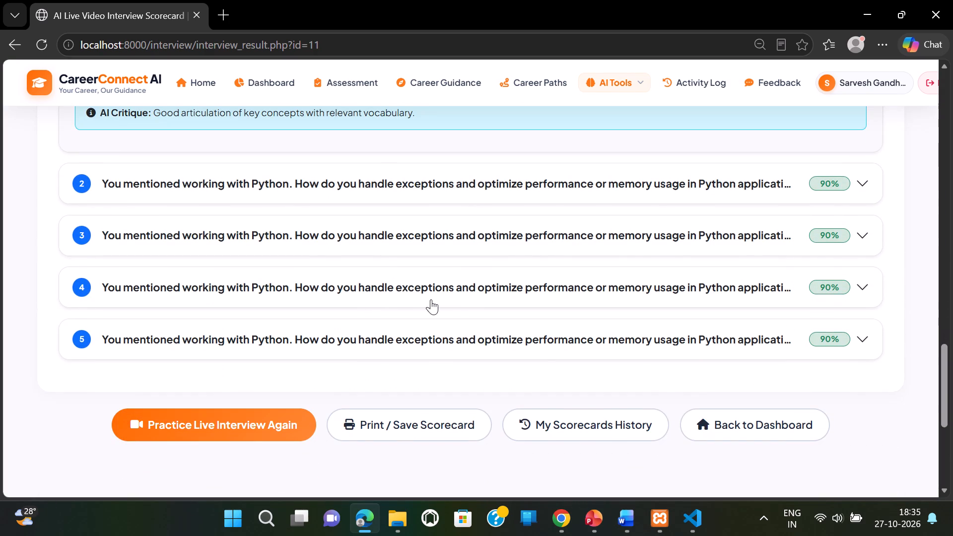
pyautogui.scroll(8, 454, 299)
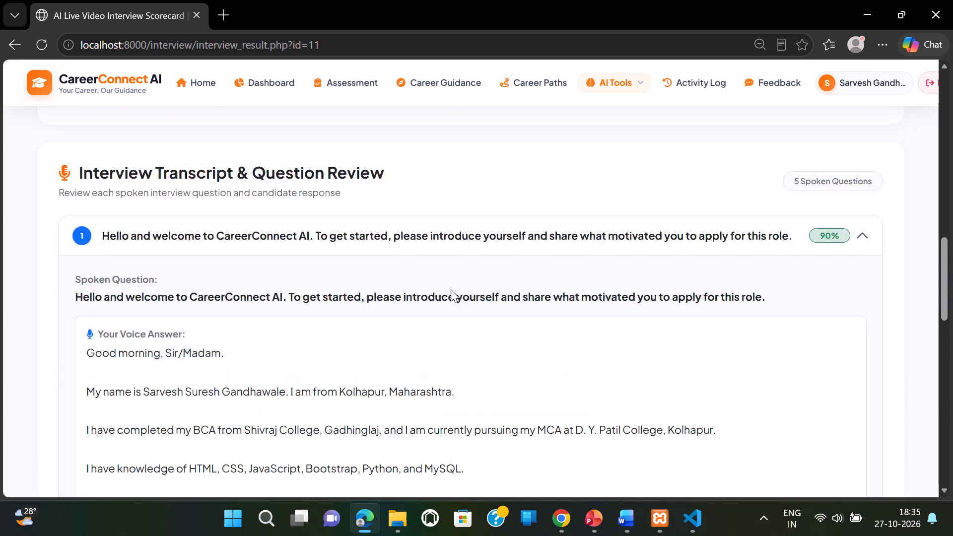
pyautogui.scroll(2, 448, 289)
pyautogui.scroll(11, 384, 291)
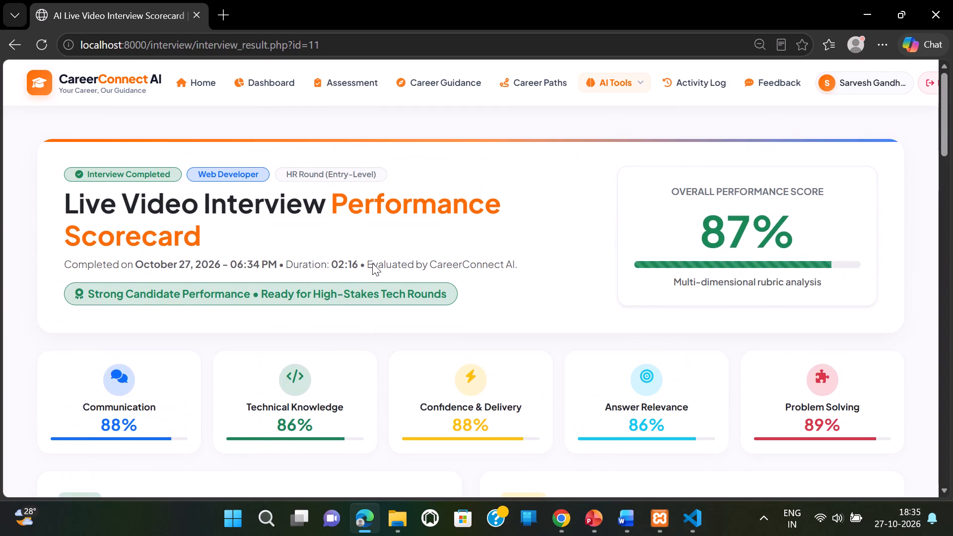
pyautogui.scroll(3, 372, 263)
# Start the skill and aptitude test from the dashboard, using the Full Stack Web Development & PHP assessment track.
pyautogui.click(287, 80)
pyautogui.scroll(-1, 466, 259)
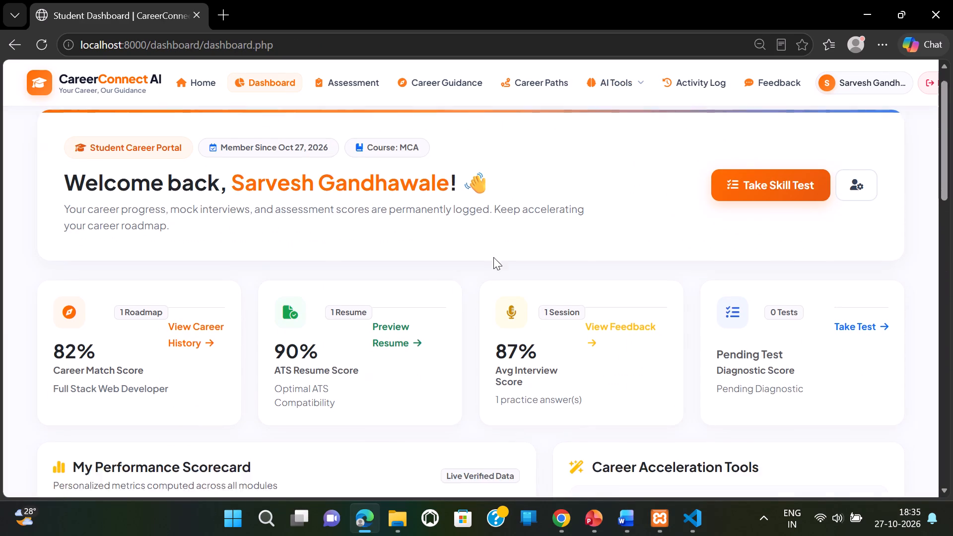
pyautogui.scroll(-2, 493, 257)
pyautogui.scroll(-2, 436, 317)
pyautogui.scroll(6, 439, 306)
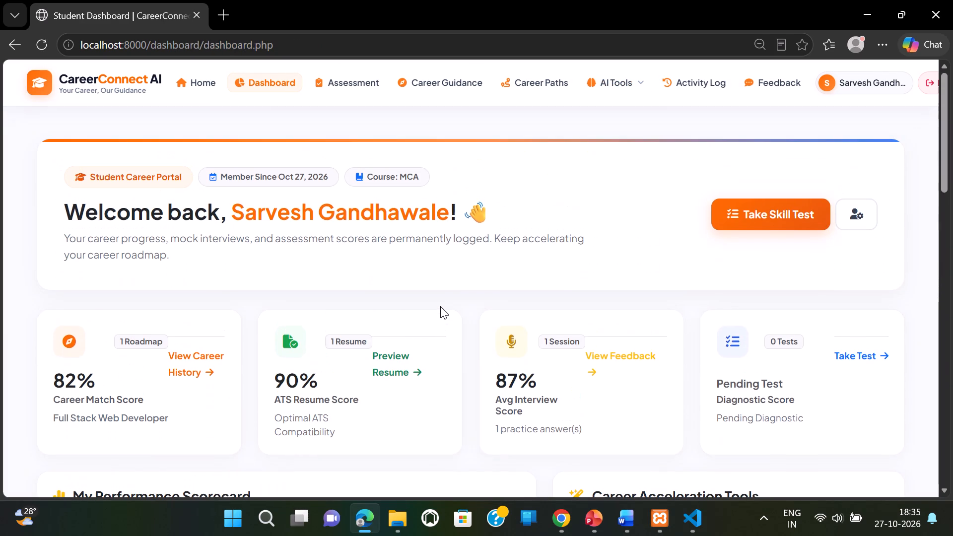
pyautogui.scroll(1, 440, 306)
pyautogui.click(870, 356)
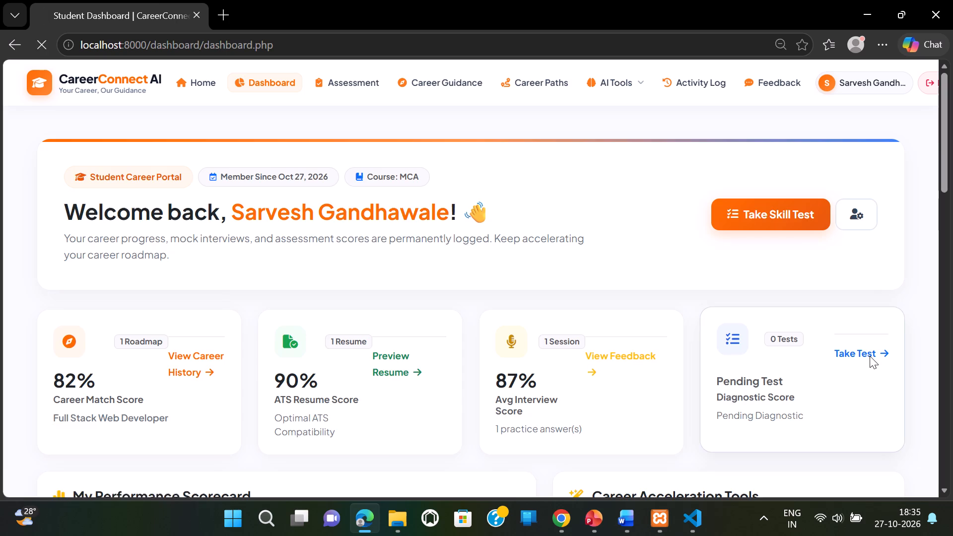
pyautogui.click(242, 359)
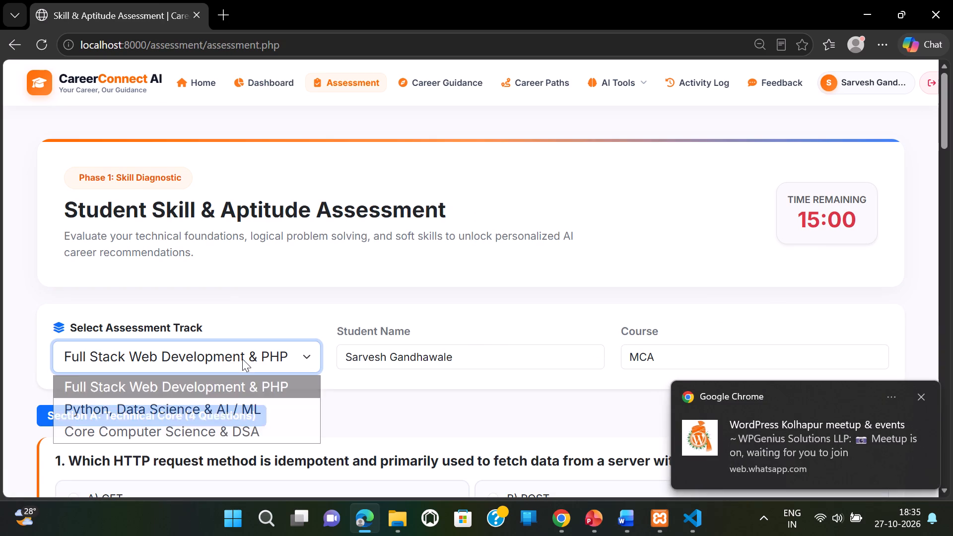
pyautogui.click(241, 385)
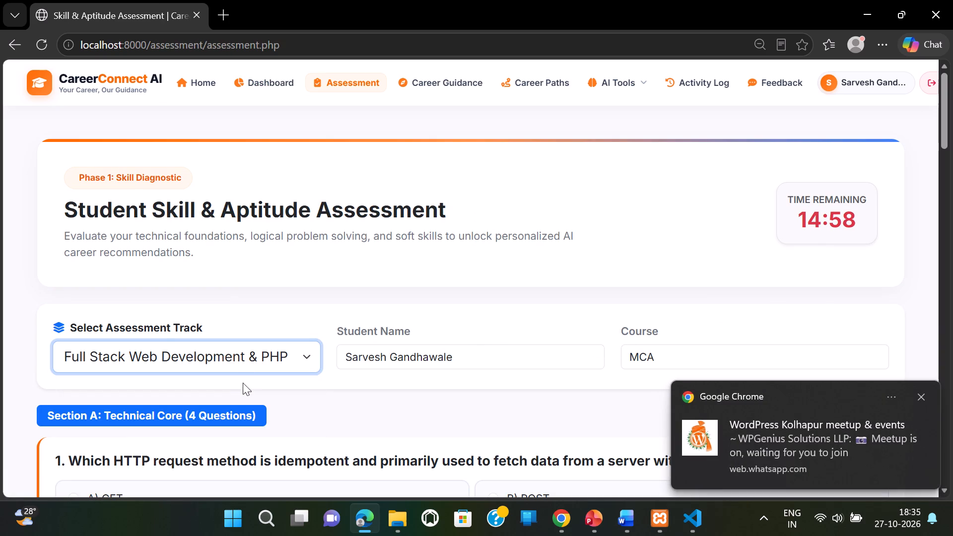
# Answer the four Section A questions with GET, HAVING, Complete prevention against SQL Injection attacks, and Encapsulation.
pyautogui.scroll(-2, 661, 340)
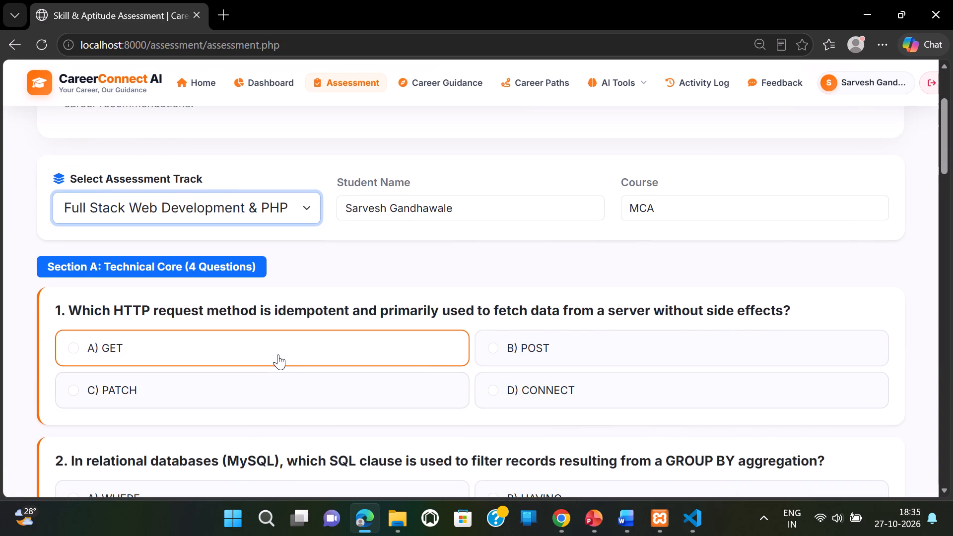
pyautogui.click(371, 350)
pyautogui.scroll(-2, 369, 345)
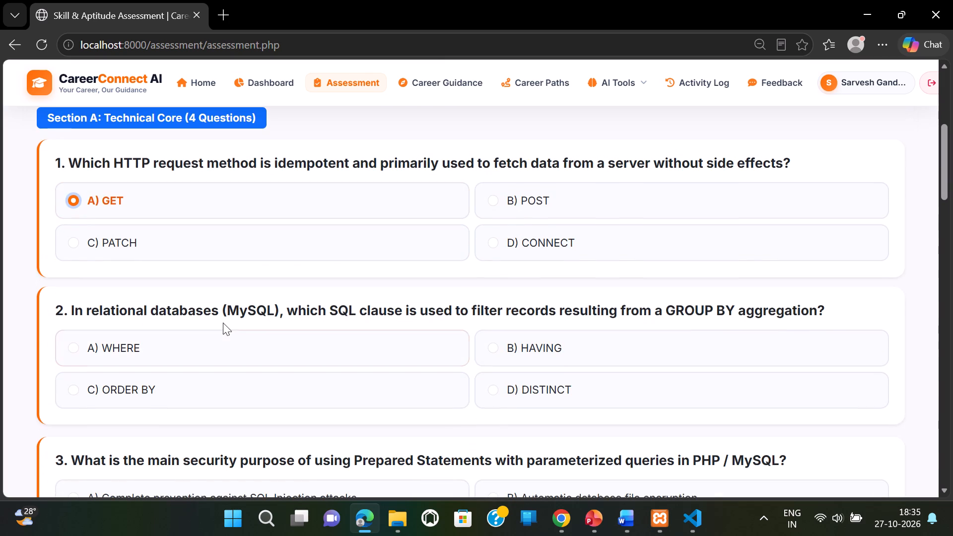
pyautogui.click(496, 334)
pyautogui.scroll(-3, 433, 341)
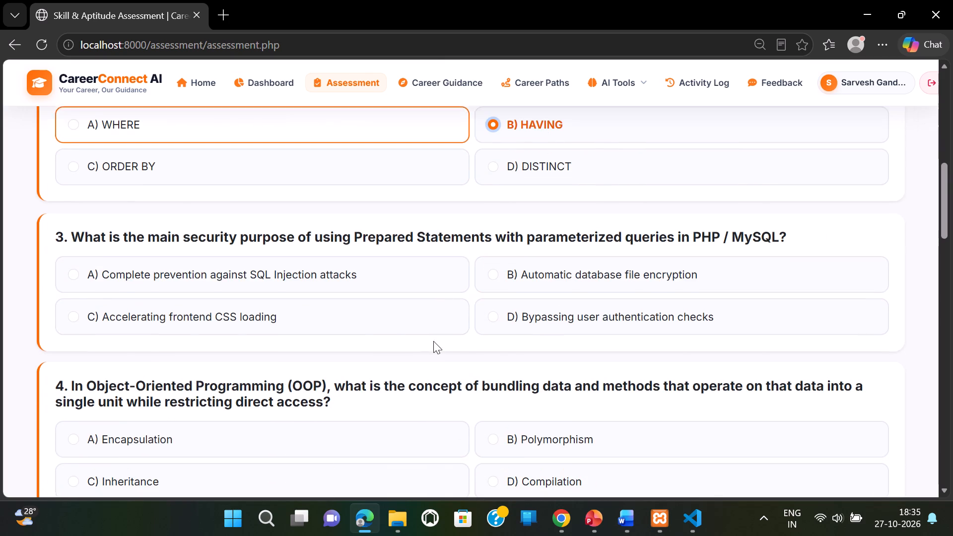
pyautogui.click(345, 275)
pyautogui.scroll(-2, 349, 313)
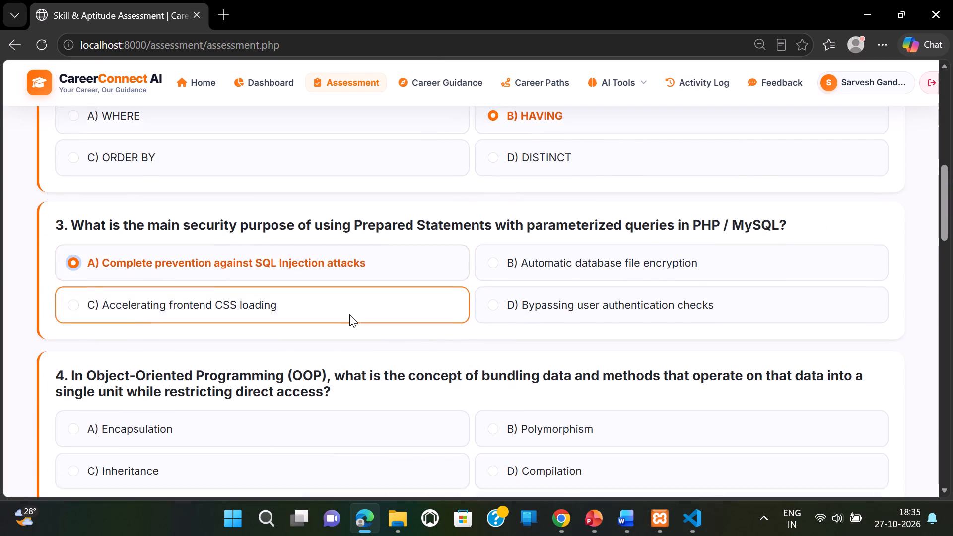
pyautogui.click(346, 295)
# Answer Section B's questions 5 to 7, choosing O(1) for question 5 and ~2 seconds for question 6.
pyautogui.scroll(-2, 353, 314)
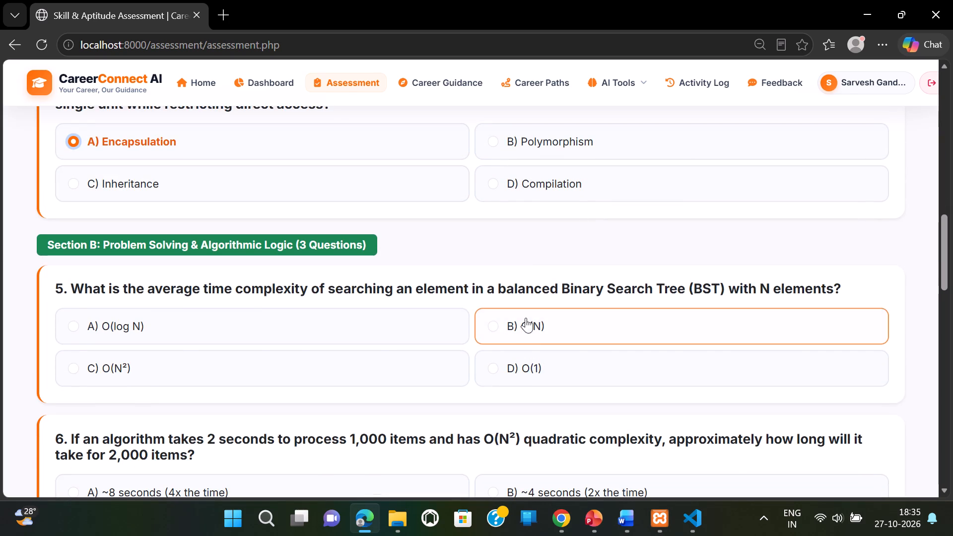
pyautogui.click(551, 368)
pyautogui.scroll(-3, 548, 362)
pyautogui.click(532, 316)
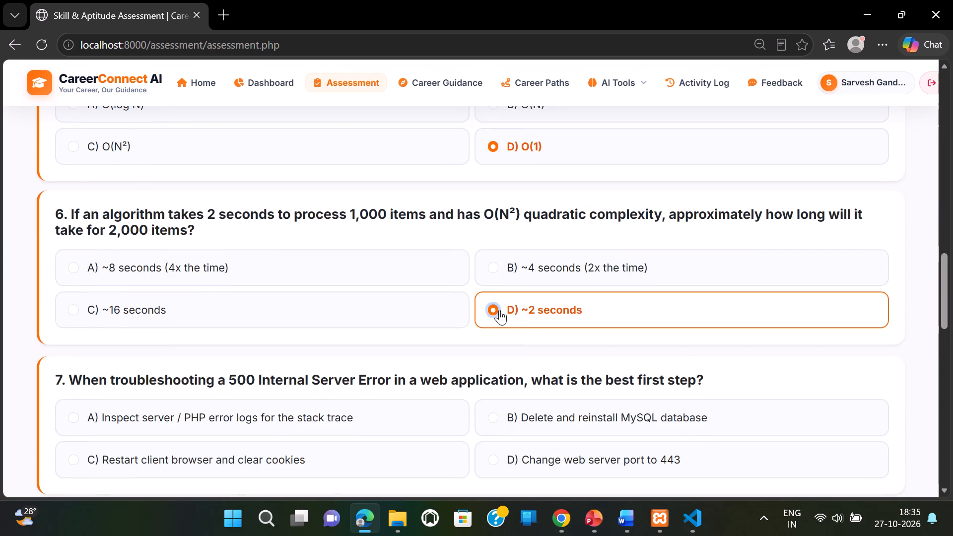
pyautogui.scroll(-3, 499, 313)
pyautogui.click(529, 246)
# Answer questions 8 to 10 with Software Testing And Review, Code review all git commits line by line, and Wait silently until sprint review demo day.
pyautogui.scroll(-3, 441, 333)
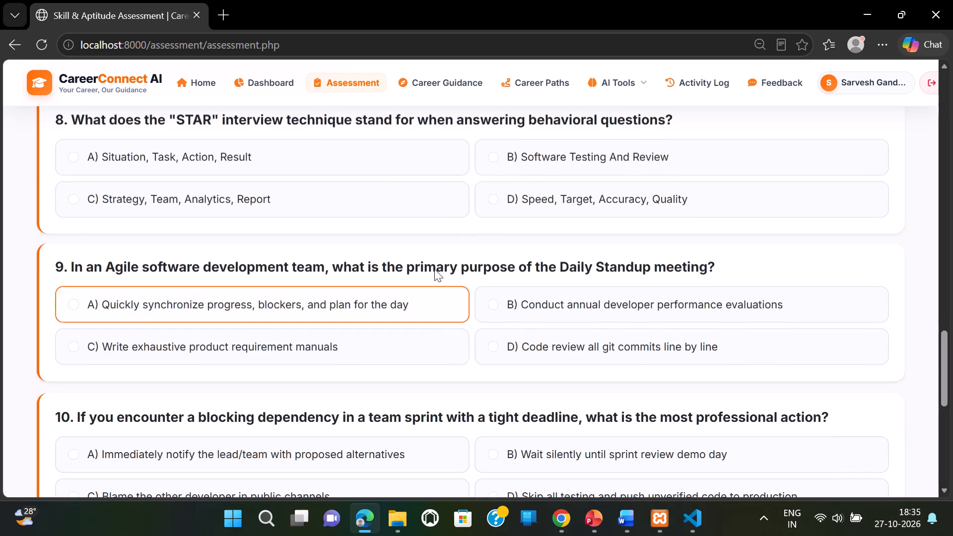
pyautogui.click(534, 155)
pyautogui.scroll(-2, 527, 274)
pyautogui.click(542, 199)
pyautogui.click(568, 319)
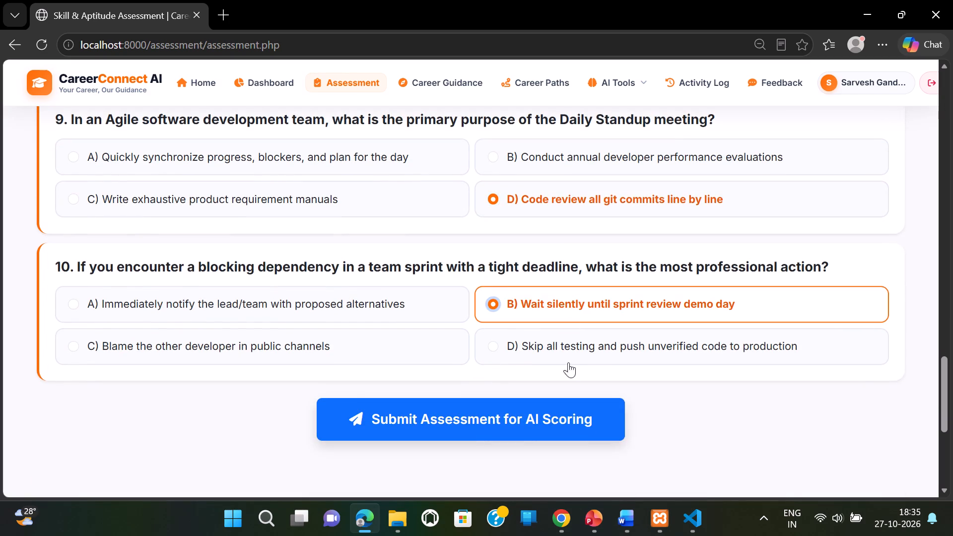
# Submit the assessment for AI scoring and look over the skill diagnostic scorecard.
pyautogui.click(564, 417)
pyautogui.scroll(-2, 591, 336)
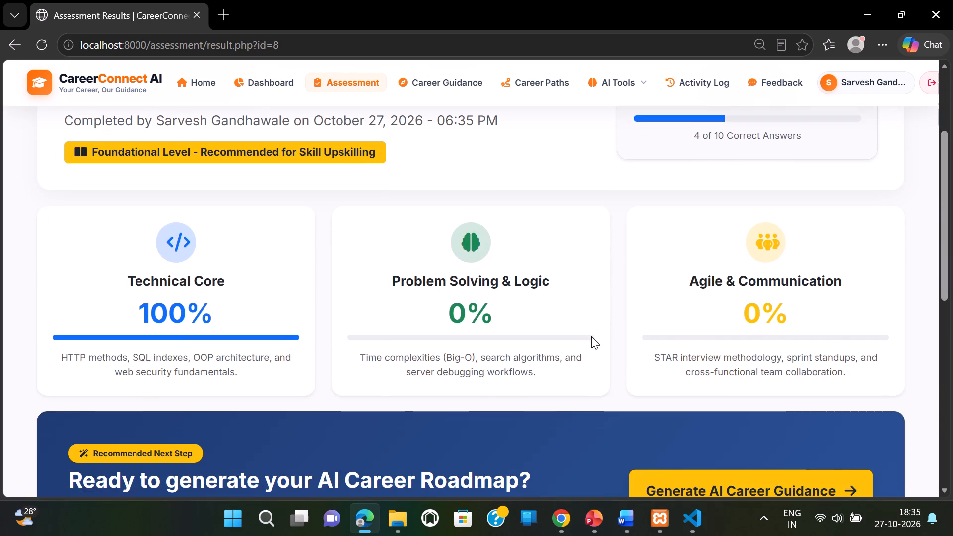
pyautogui.scroll(-4, 591, 336)
pyautogui.scroll(12, 592, 335)
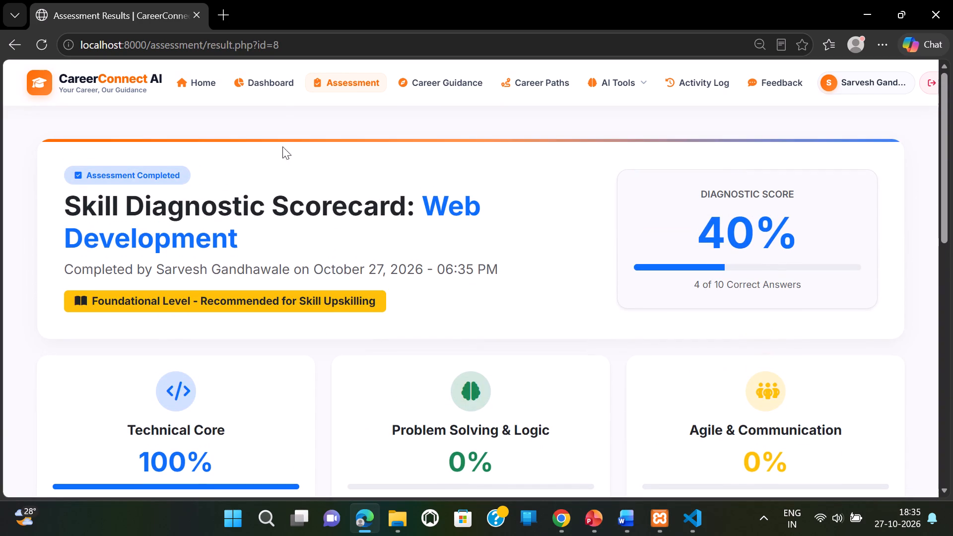
# Return to the student dashboard and examine its score cards and performance chart after the test.
pyautogui.click(274, 95)
pyautogui.click(274, 84)
pyautogui.scroll(-3, 499, 297)
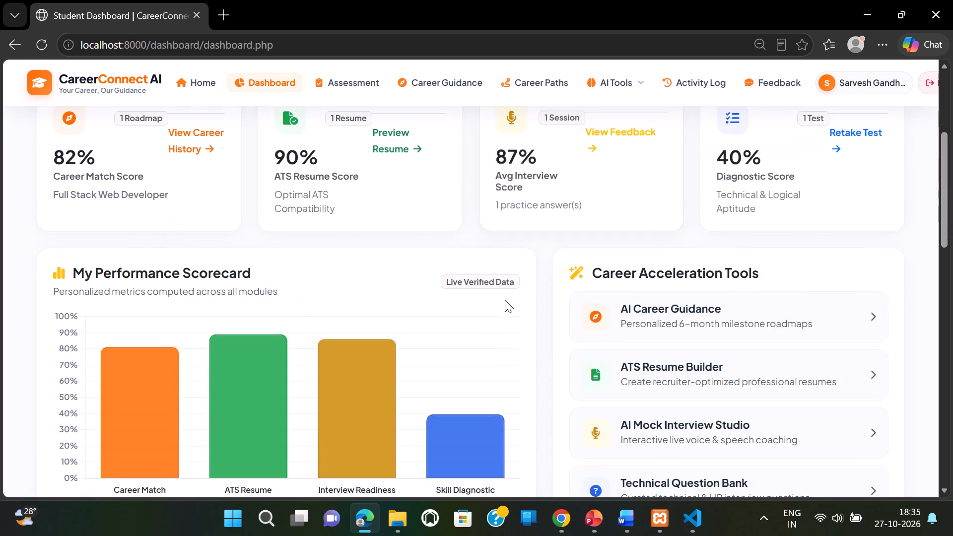
pyautogui.scroll(2, 514, 301)
pyautogui.scroll(-4, 515, 302)
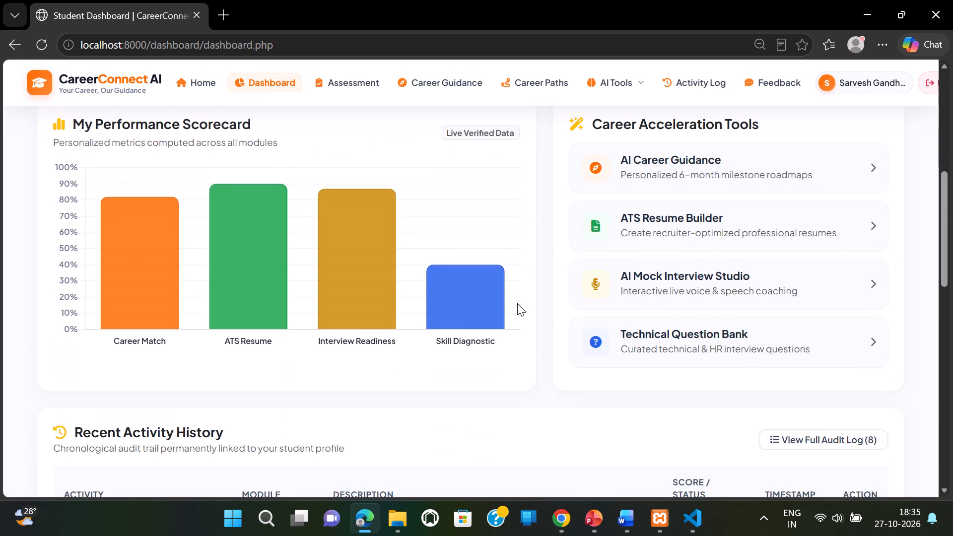
pyautogui.scroll(9, 517, 303)
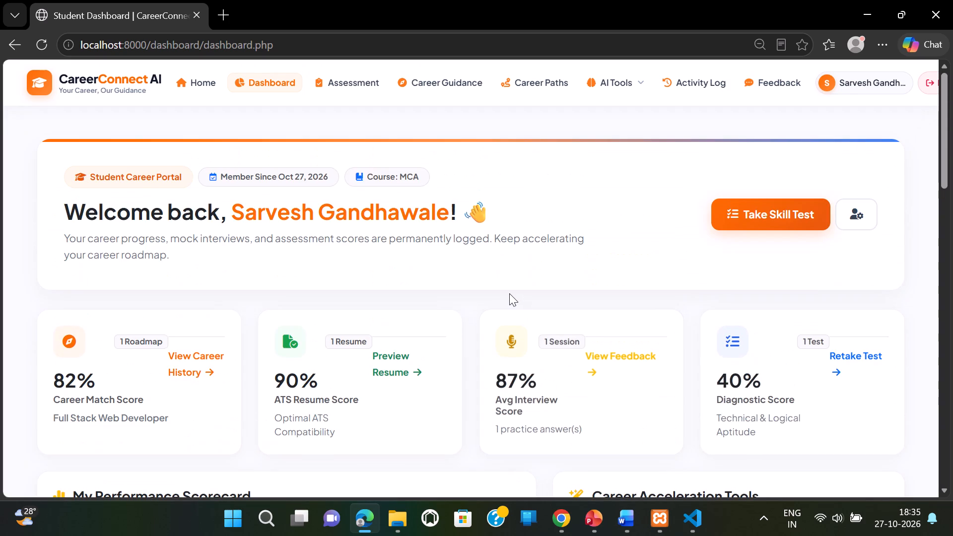
pyautogui.scroll(1, 429, 277)
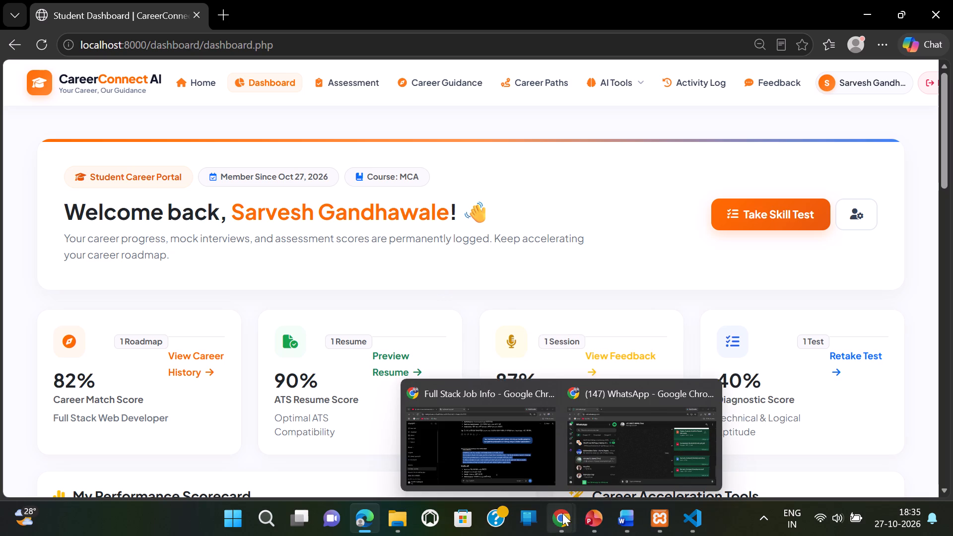
# Switch to the CareerConnect DOC in Word and copy the Dashboard Page output screenshot on page 37.
pyautogui.click(616, 455)
pyautogui.scroll(2, 498, 349)
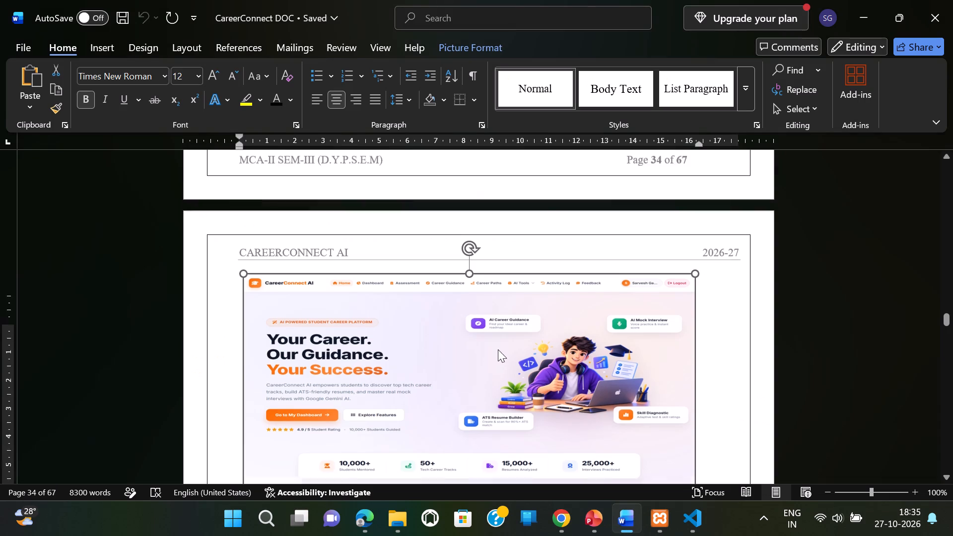
pyautogui.scroll(1, 498, 349)
pyautogui.scroll(-20, 497, 351)
pyautogui.scroll(-12, 497, 351)
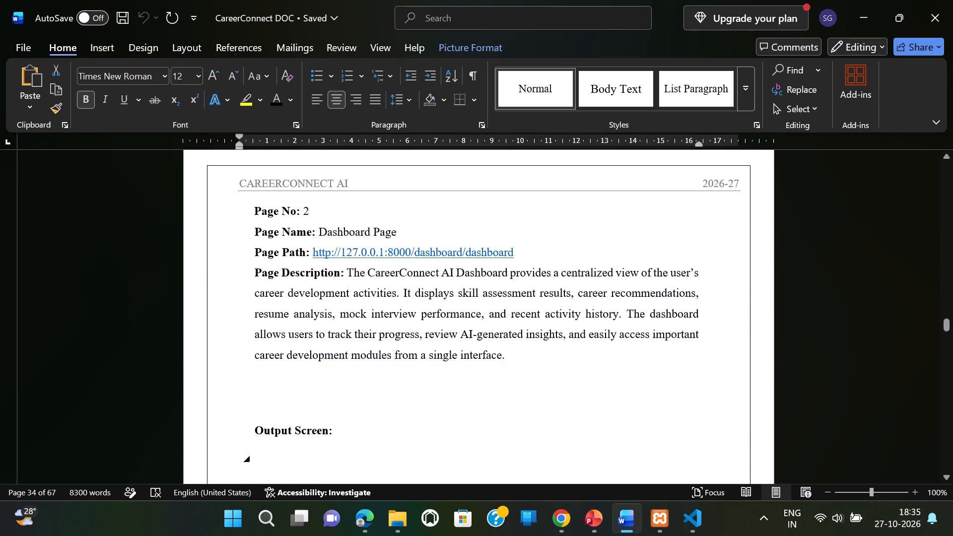
pyautogui.scroll(-18, 493, 362)
pyautogui.scroll(-5, 498, 360)
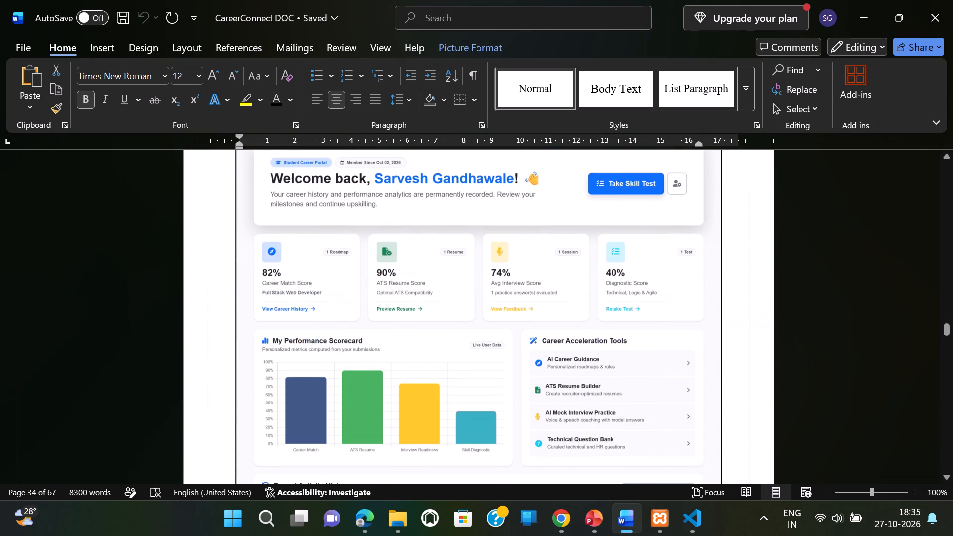
pyautogui.scroll(-3, 502, 360)
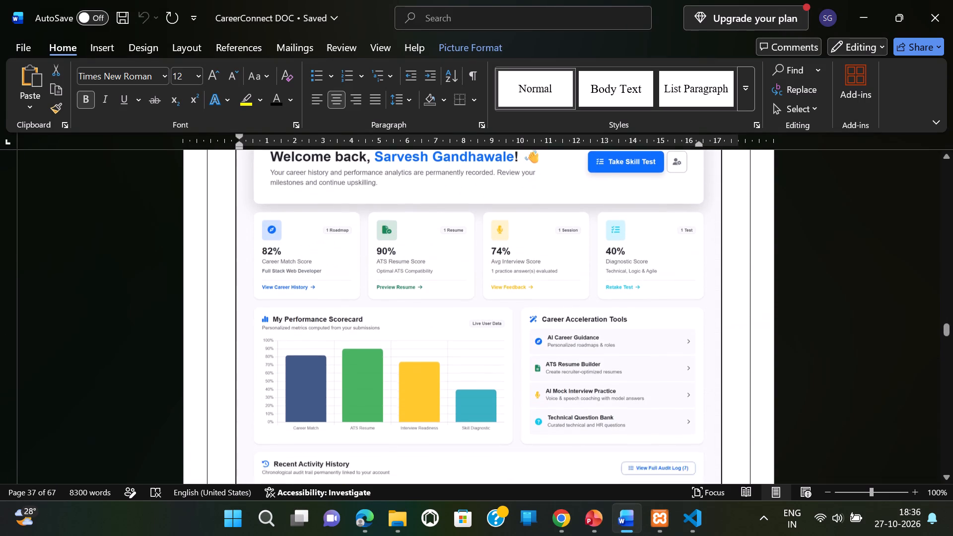
pyautogui.scroll(-1, 502, 360)
pyautogui.scroll(9, 508, 357)
pyautogui.scroll(-3, 505, 352)
pyautogui.rightClick(493, 338)
pyautogui.click(436, 330)
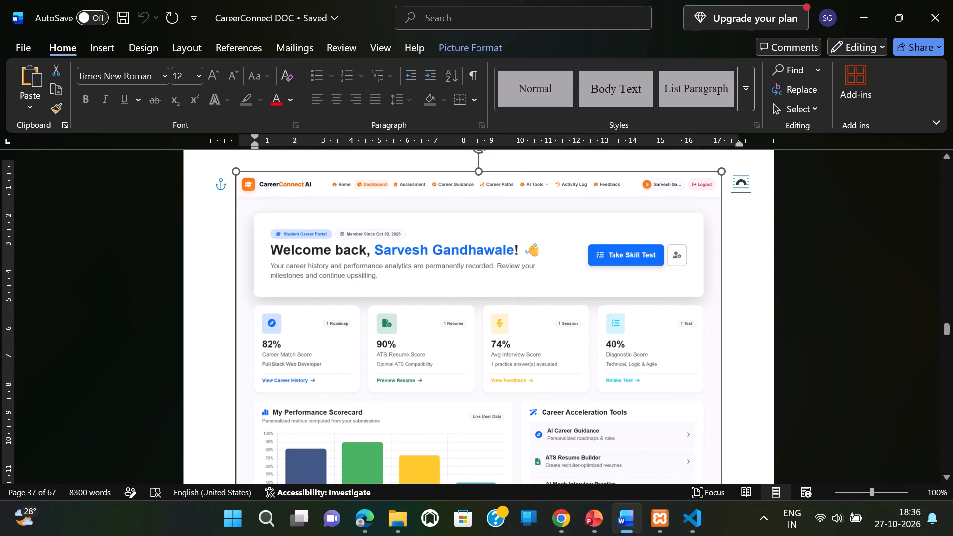
pyautogui.hotkey('ctrl', 'c')
# Switch to the CareerConnect presentation in PowerPoint and complete slide 11's title as "Application Output — Dashboard".
pyautogui.hotkey('alt', 'Tab')
pyautogui.hotkey('alt', 'Tab')
pyautogui.hotkey('alt', 'Tab')
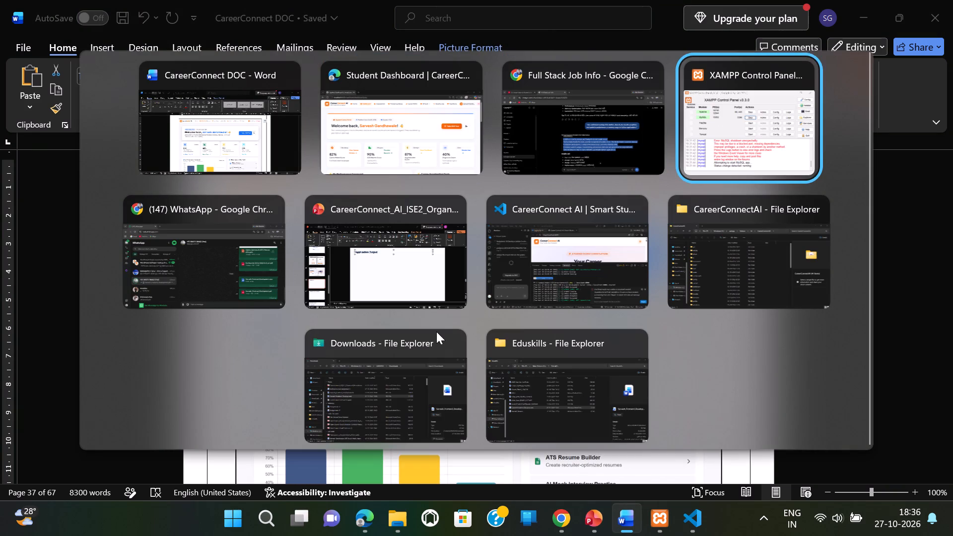
pyautogui.hotkey('alt', 'Tab')
pyautogui.hotkey('alt', 'Tab')
pyautogui.click(405, 296)
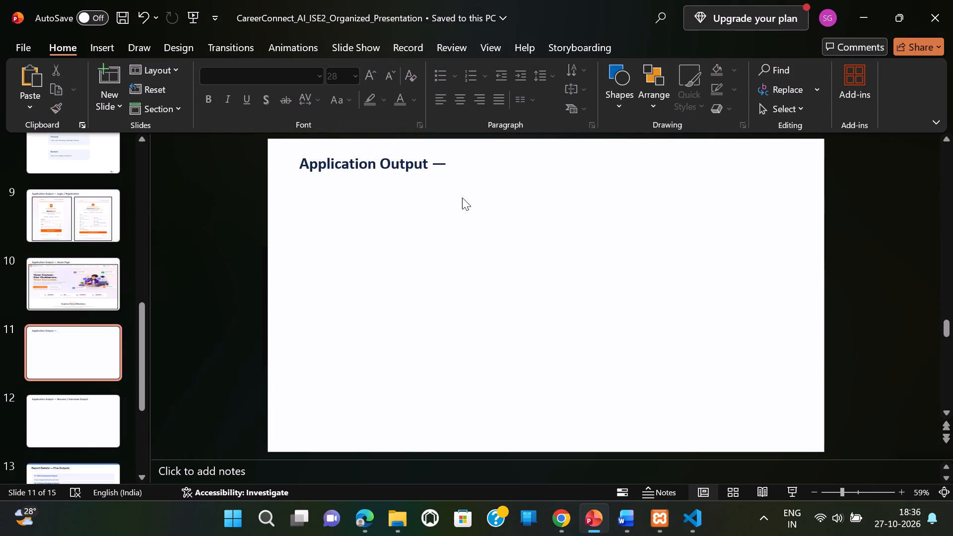
pyautogui.click(466, 168)
pyautogui.doubleClick(466, 168)
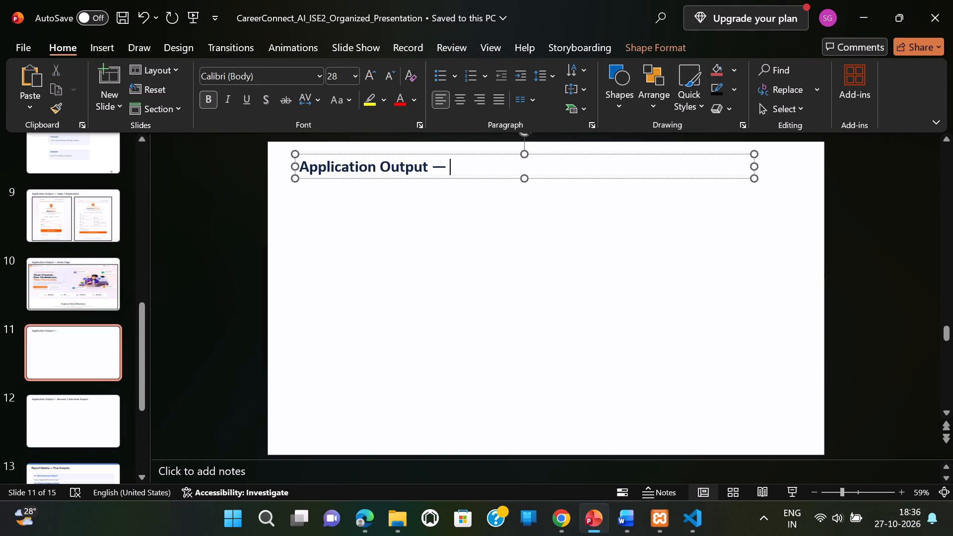
pyautogui.click(101, 271)
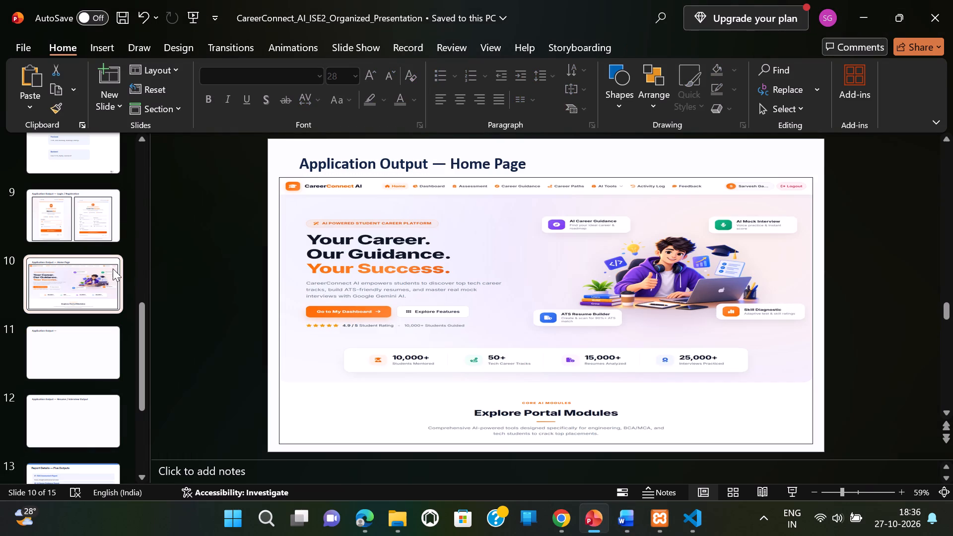
pyautogui.click(58, 338)
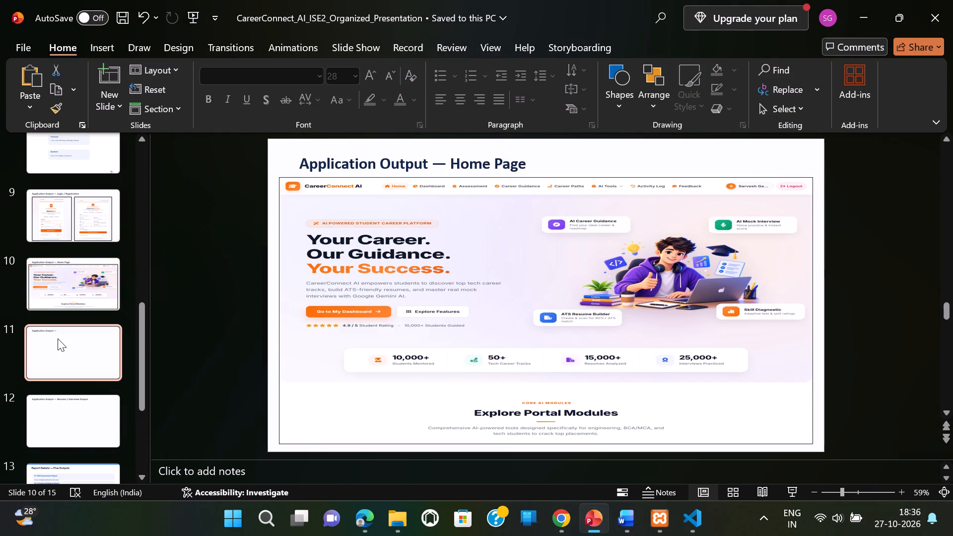
pyautogui.doubleClick(456, 162)
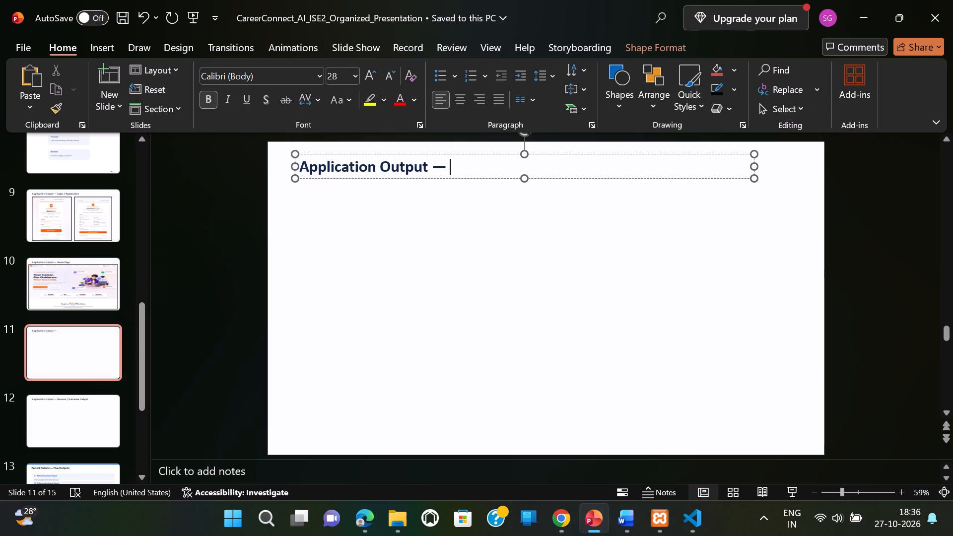
pyautogui.write('Das')
pyautogui.write('hboard')
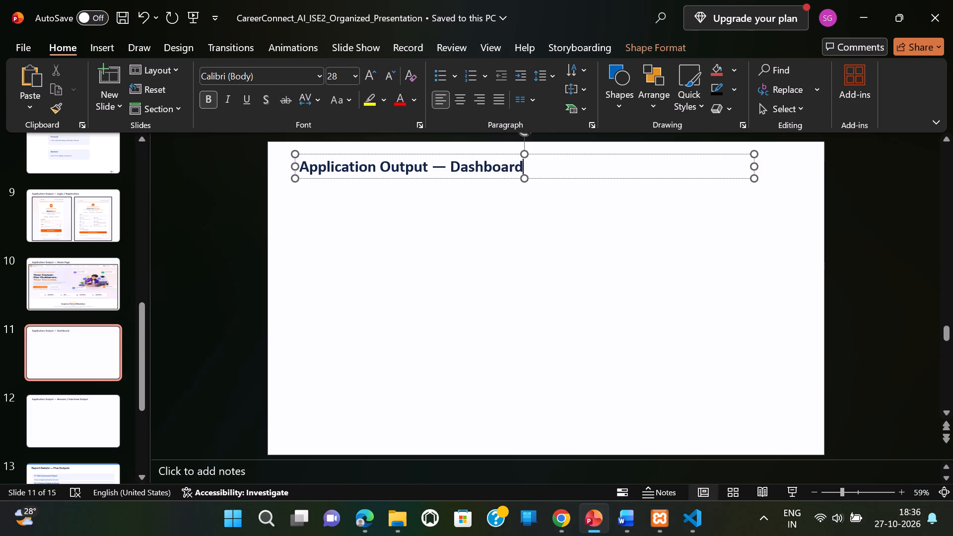
# Paste the copied dashboard screenshot onto slide 11 and move it below the title.
pyautogui.click(436, 212)
pyautogui.hotkey('ctrl', 'v')
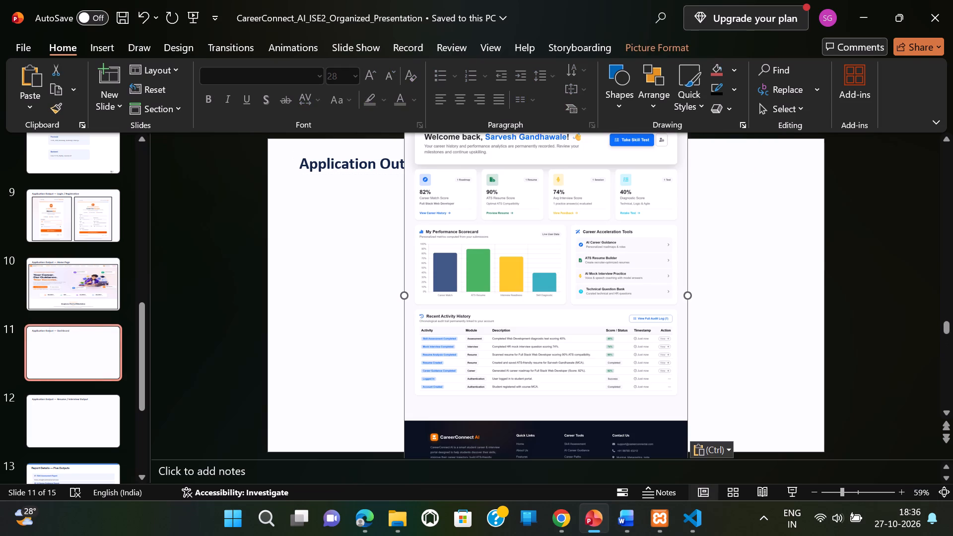
pyautogui.moveTo(519, 258); pyautogui.dragTo(461, 366)
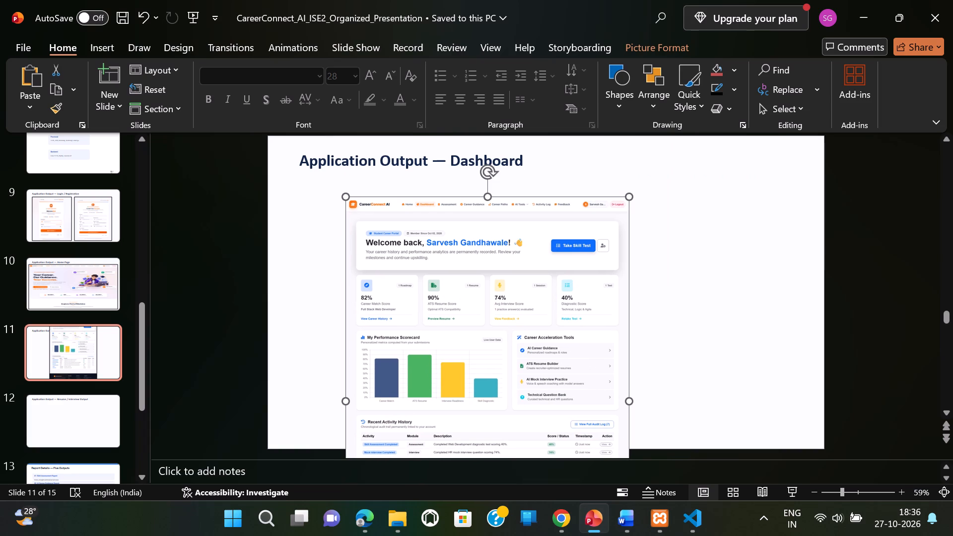
# Crop the bottom of the dashboard screenshot to just below the My Performance Scorecard and Career Acceleration Tools sections.
pyautogui.rightClick(485, 314)
pyautogui.click(504, 258)
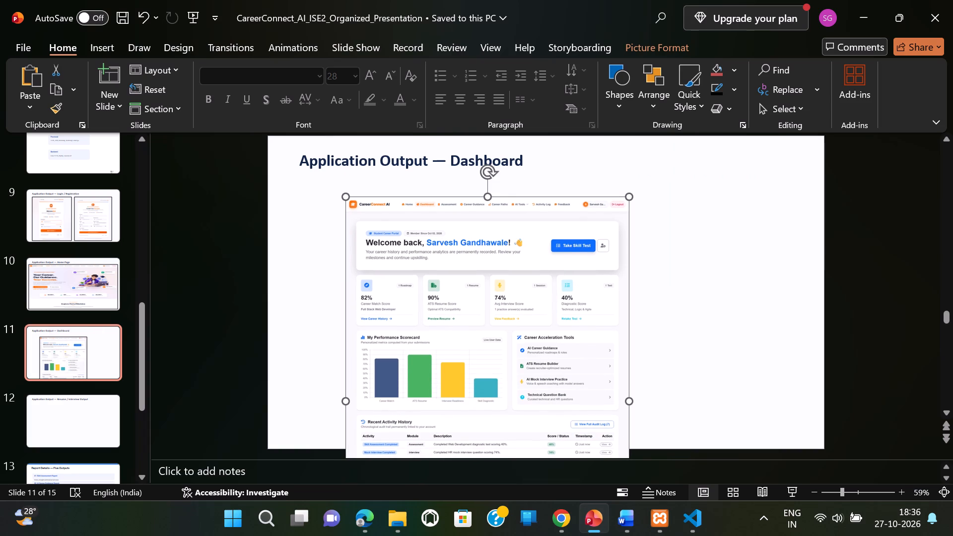
pyautogui.rightClick(472, 299)
pyautogui.click(524, 105)
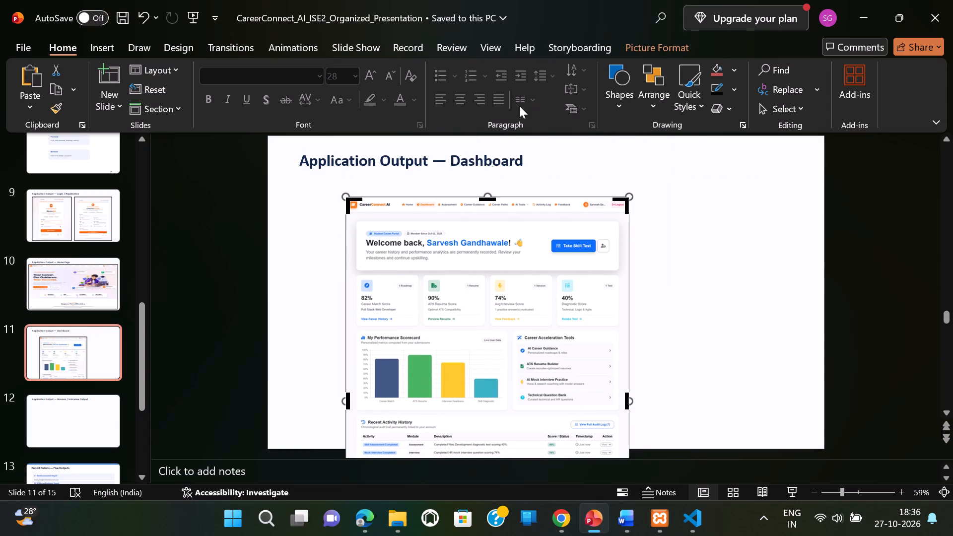
pyautogui.click(693, 326)
pyautogui.moveTo(518, 328); pyautogui.dragTo(526, 154)
pyautogui.rightClick(503, 264)
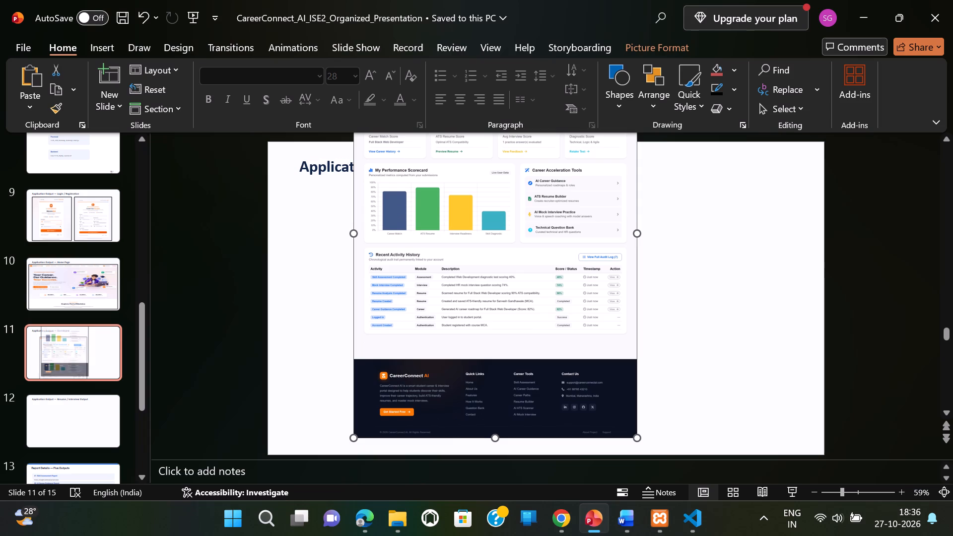
pyautogui.click(546, 96)
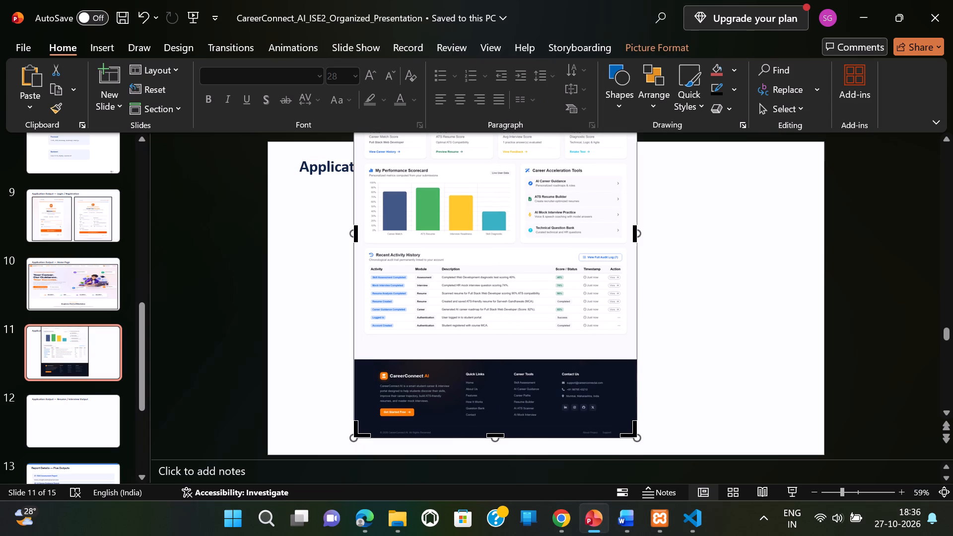
pyautogui.moveTo(500, 433); pyautogui.dragTo(516, 241)
pyautogui.click(736, 286)
# Place the cropped dashboard screenshot under the slide title and stretch it to fill nearly the rest of slide 11.
pyautogui.moveTo(567, 191); pyautogui.dragTo(559, 338)
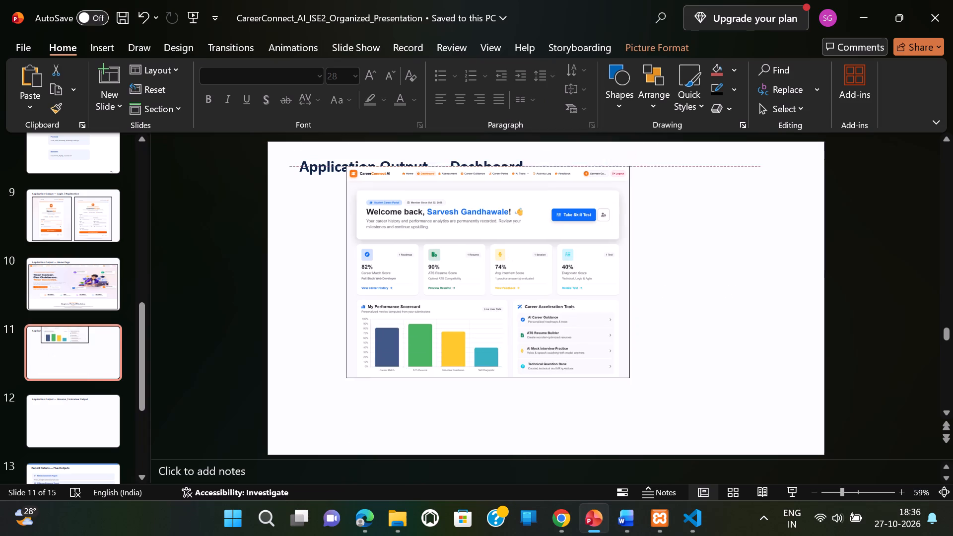
pyautogui.moveTo(559, 338); pyautogui.dragTo(558, 355)
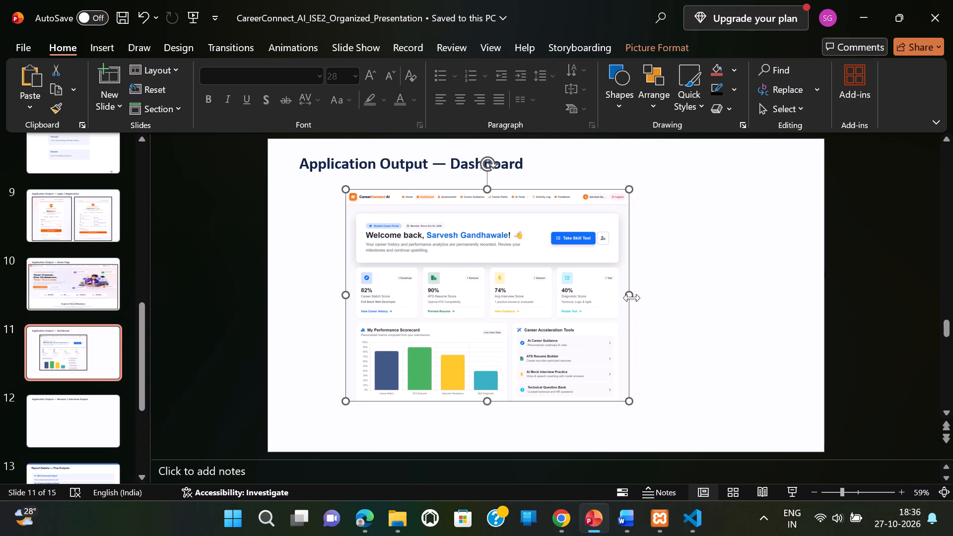
pyautogui.moveTo(632, 298); pyautogui.dragTo(800, 296)
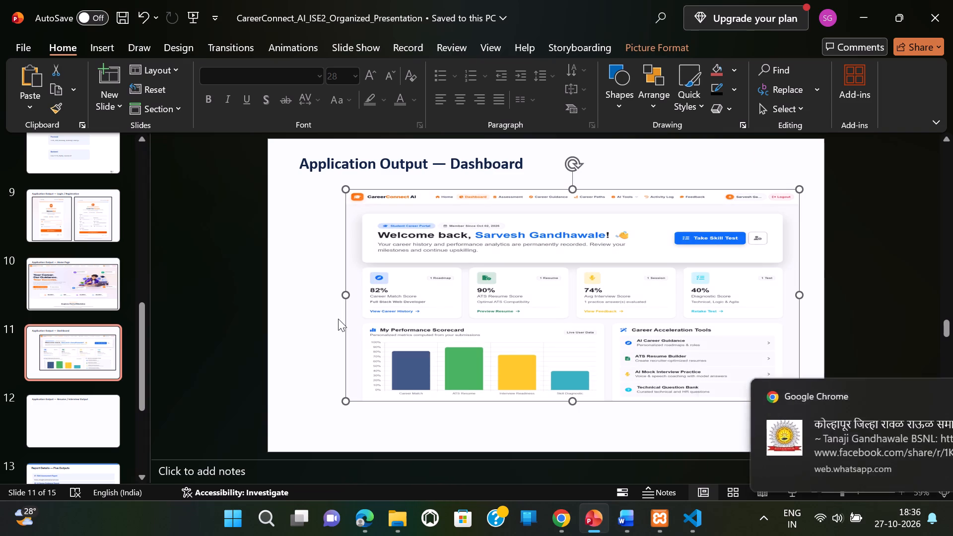
pyautogui.moveTo(348, 295); pyautogui.dragTo(292, 296)
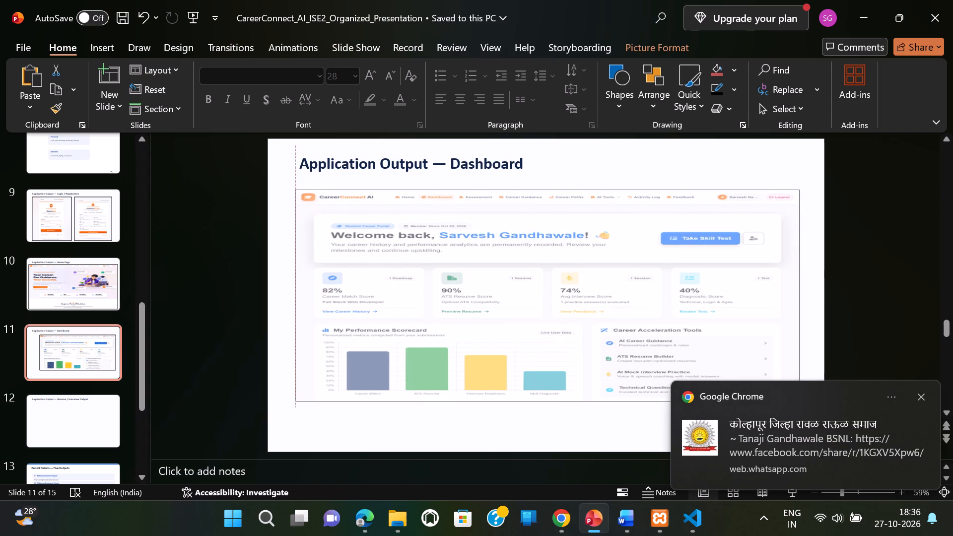
pyautogui.moveTo(292, 296); pyautogui.dragTo(278, 299)
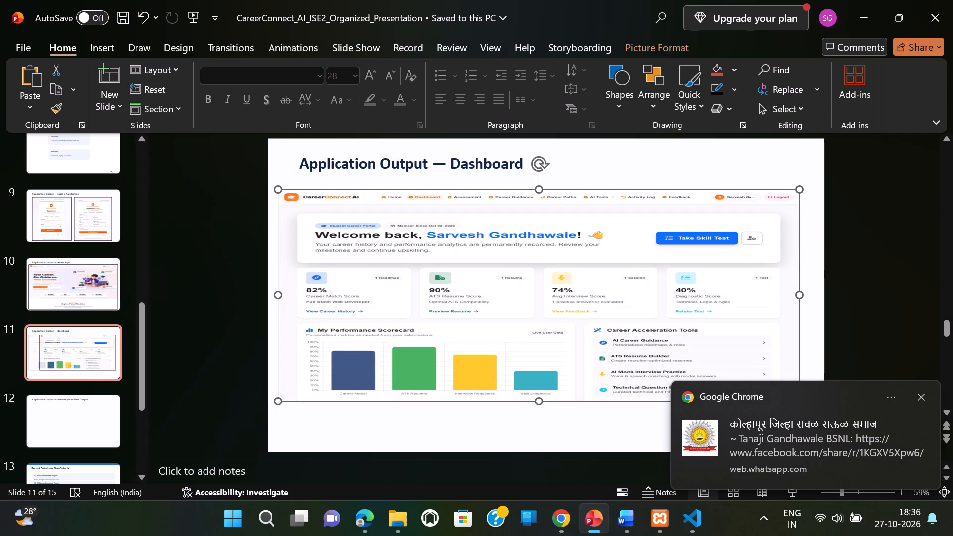
pyautogui.moveTo(391, 287); pyautogui.dragTo(396, 275)
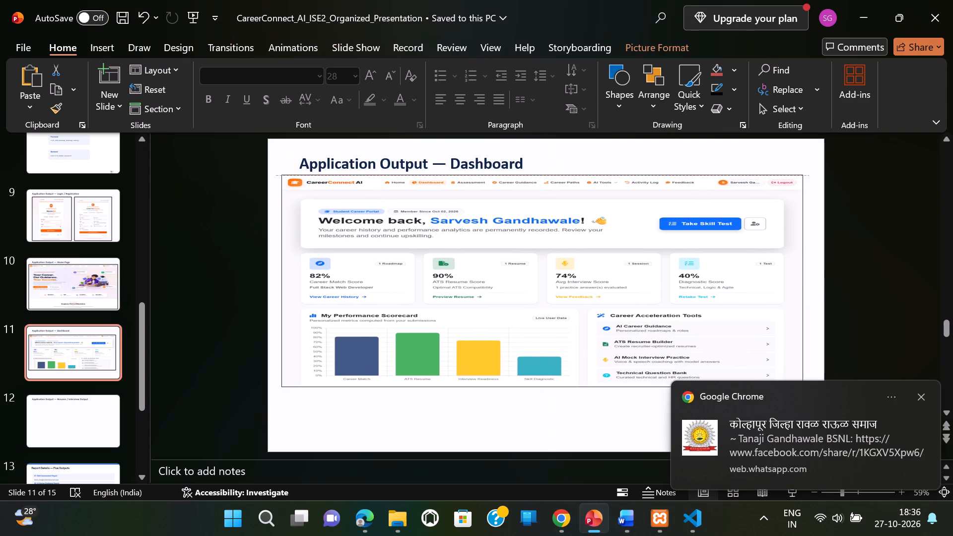
pyautogui.moveTo(396, 275); pyautogui.dragTo(400, 277)
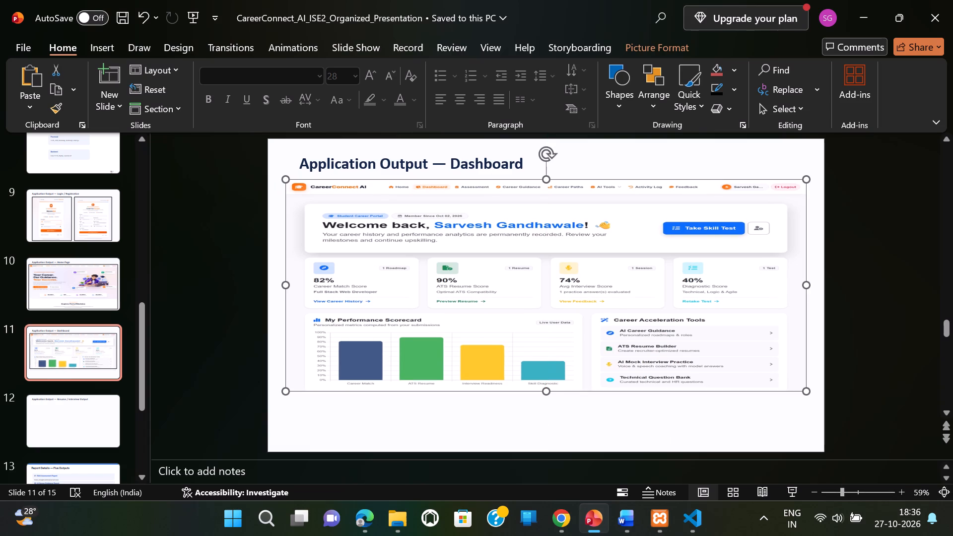
pyautogui.moveTo(544, 392); pyautogui.dragTo(545, 441)
pyautogui.click(837, 259)
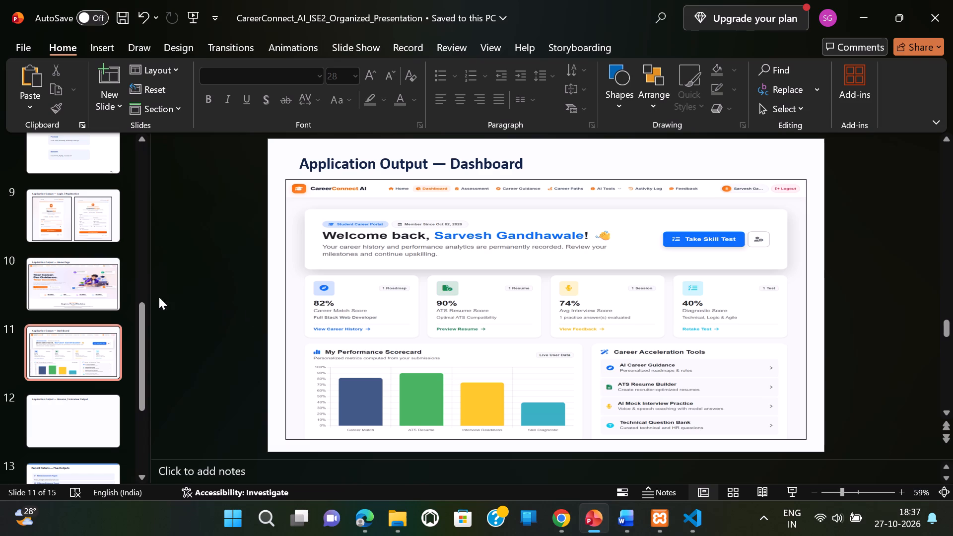
# Open slide 12, Application Output — Resume / Interview Output.
pyautogui.scroll(-3, 106, 293)
pyautogui.click(88, 318)
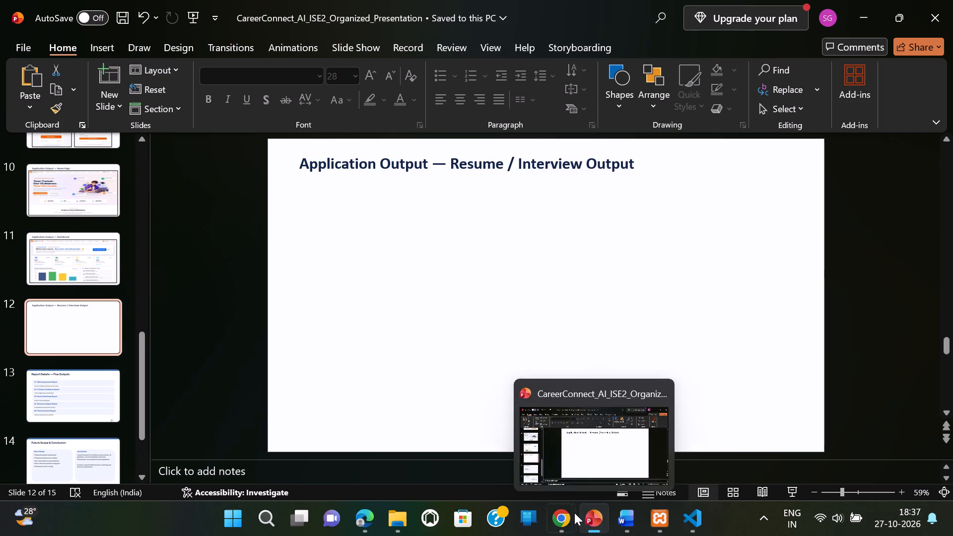
# Switch to the CareerConnect AI site in Edge and look over the Career Guidance and Career Paths pages.
pyautogui.click(363, 516)
pyautogui.click(440, 83)
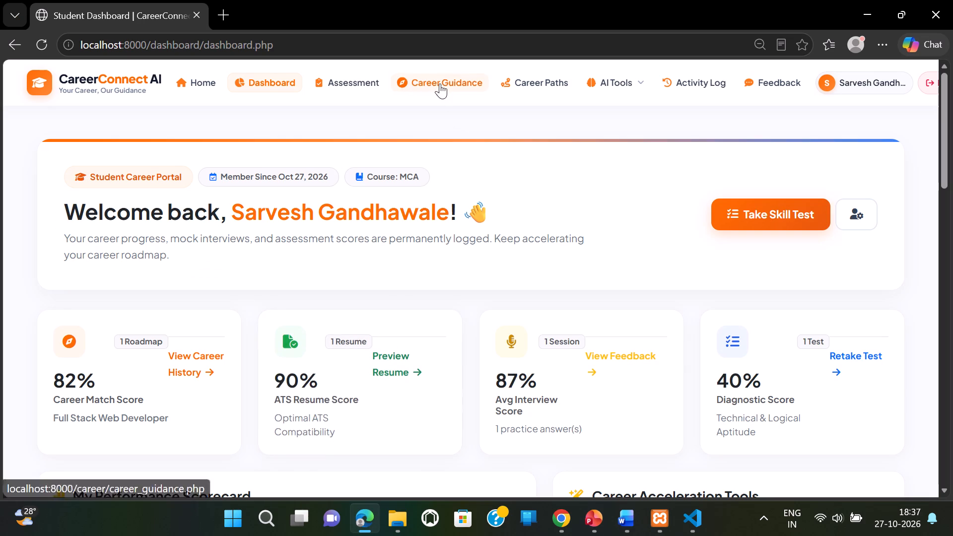
pyautogui.scroll(-4, 516, 263)
pyautogui.scroll(4, 510, 270)
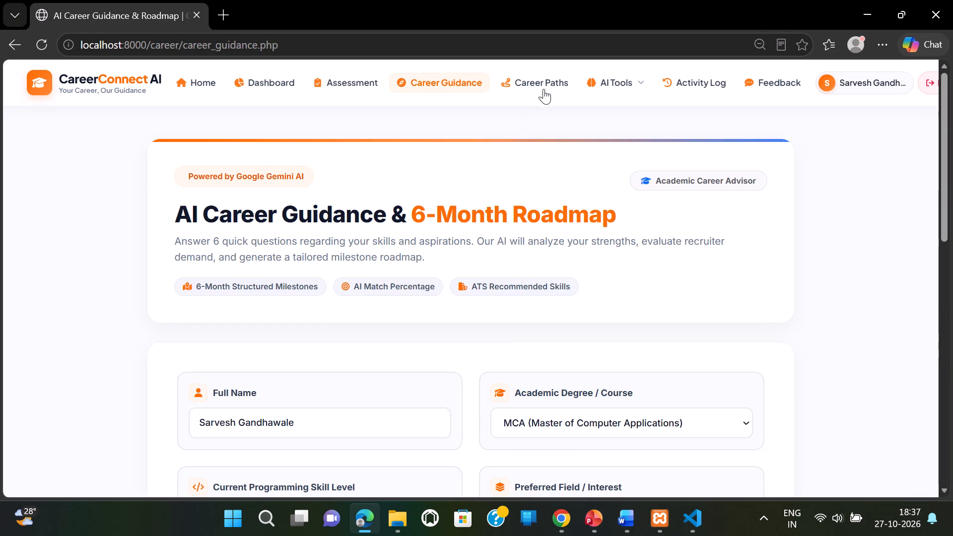
pyautogui.click(544, 88)
pyautogui.scroll(-3, 528, 160)
pyautogui.scroll(-3, 516, 208)
pyautogui.scroll(4, 507, 209)
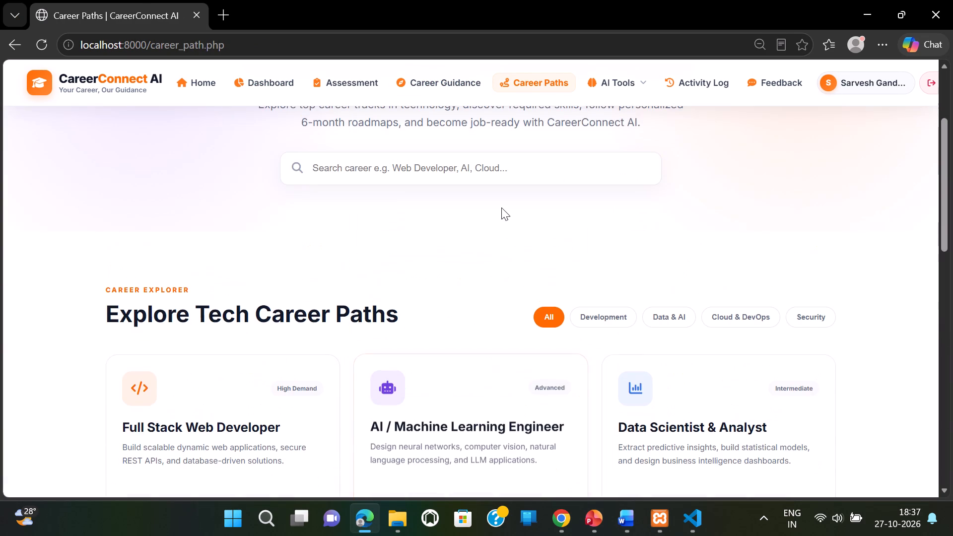
pyautogui.scroll(8, 507, 213)
pyautogui.scroll(-2, 512, 238)
pyautogui.scroll(2, 515, 224)
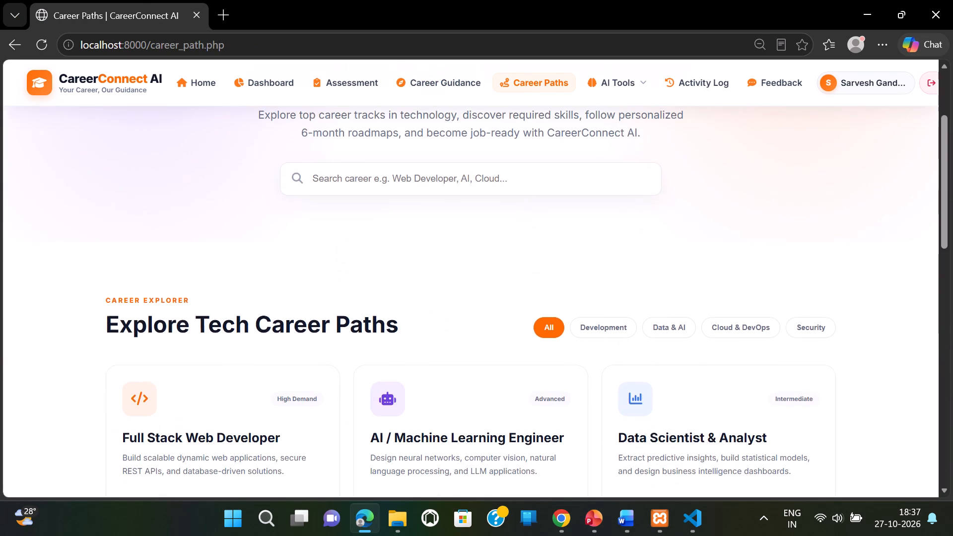
# Check how the site's AI Tools dropdown opens and closes on the Career Paths page.
pyautogui.click(613, 83)
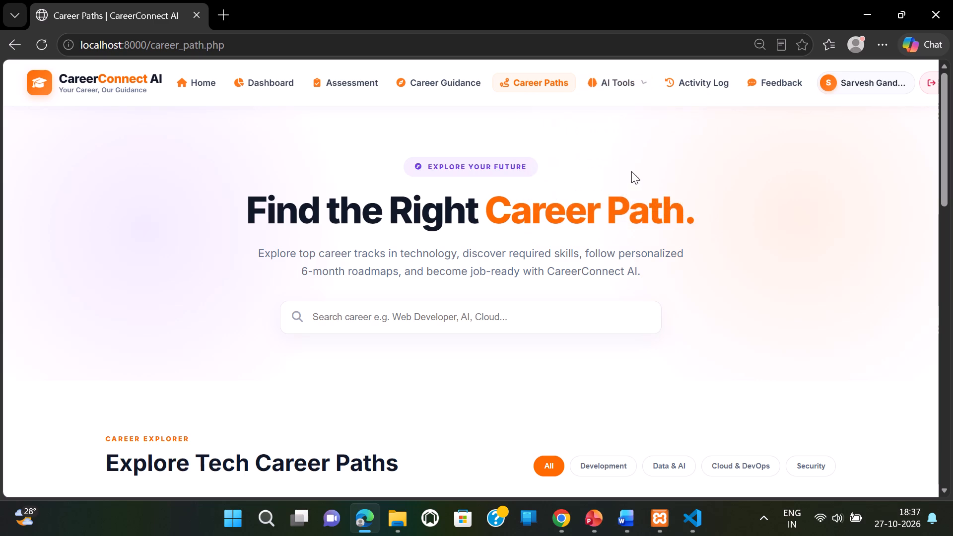
pyautogui.click(632, 82)
pyautogui.doubleClick(636, 83)
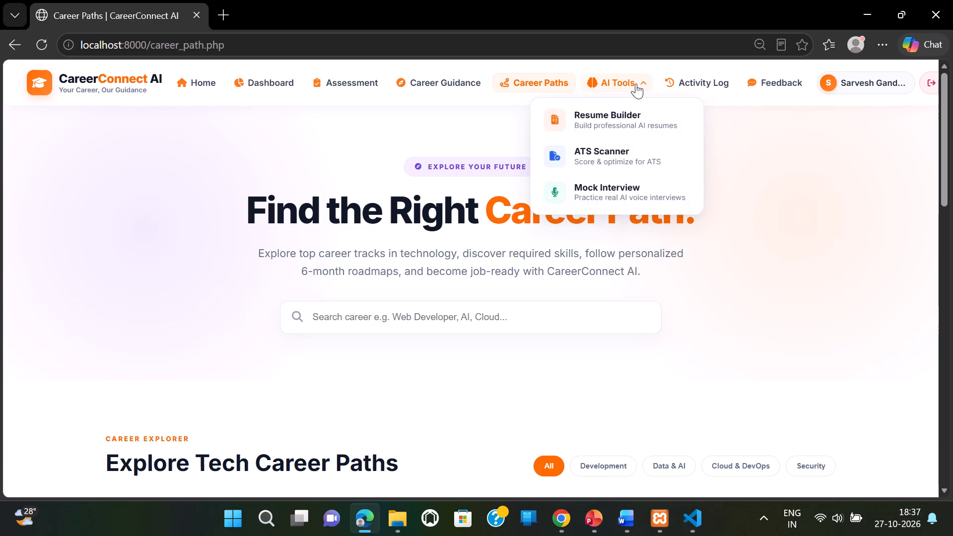
pyautogui.doubleClick(641, 86)
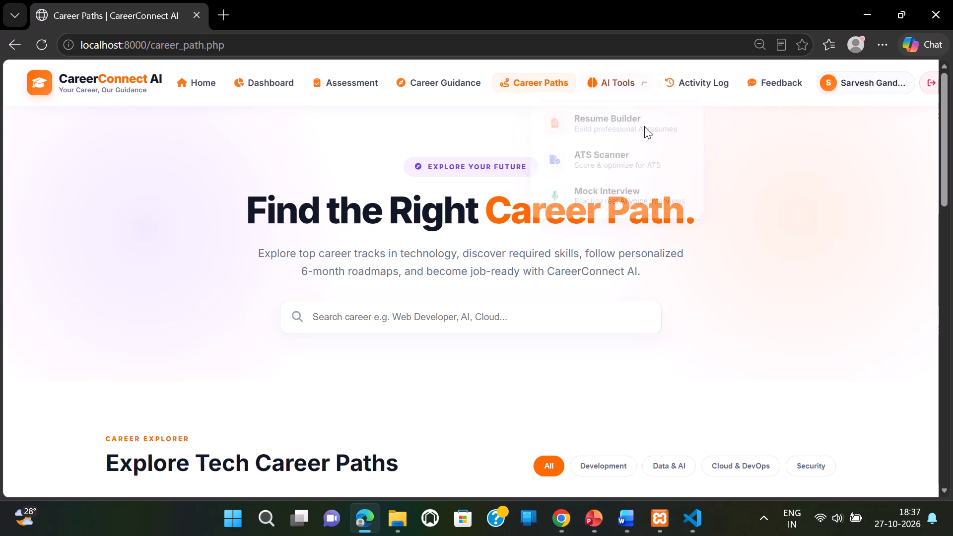
pyautogui.doubleClick(633, 80)
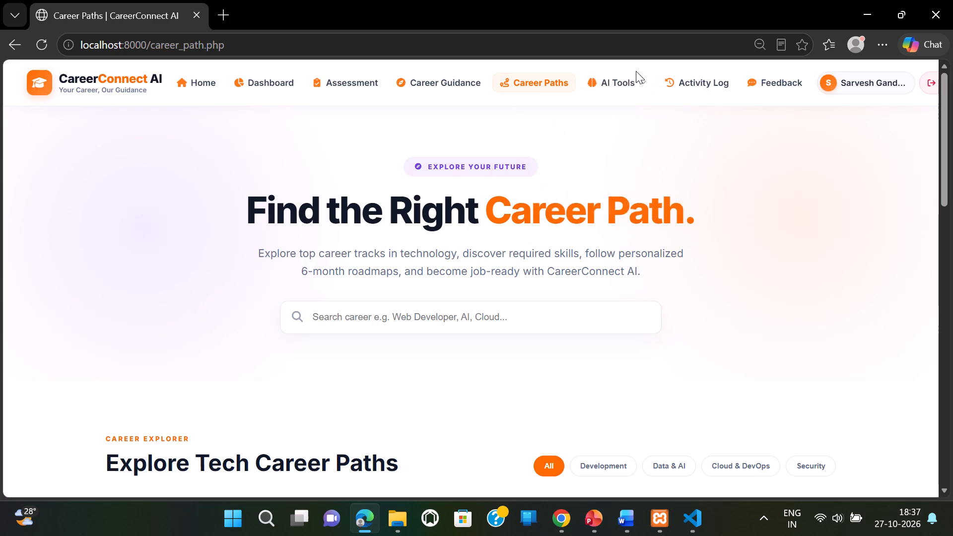
pyautogui.tripleClick(635, 80)
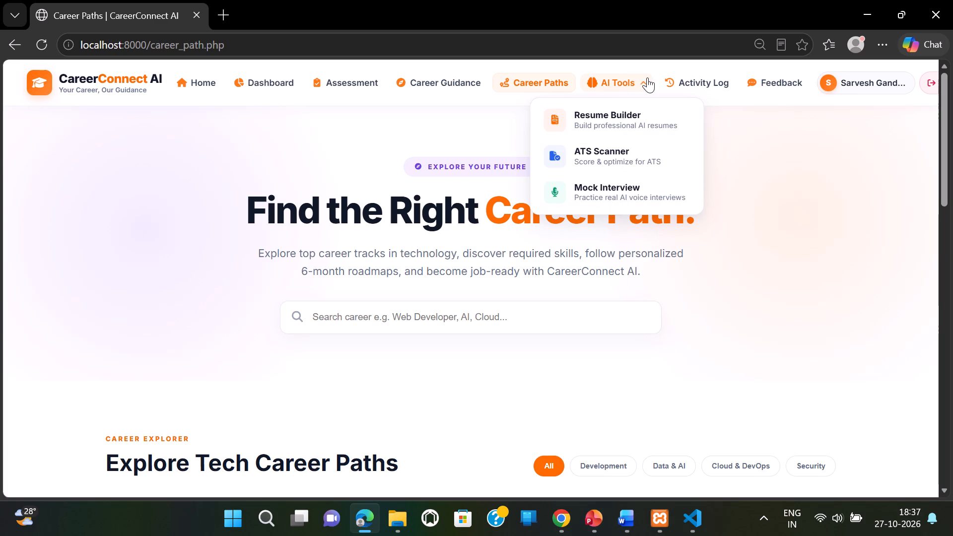
pyautogui.doubleClick(645, 78)
pyautogui.click(625, 68)
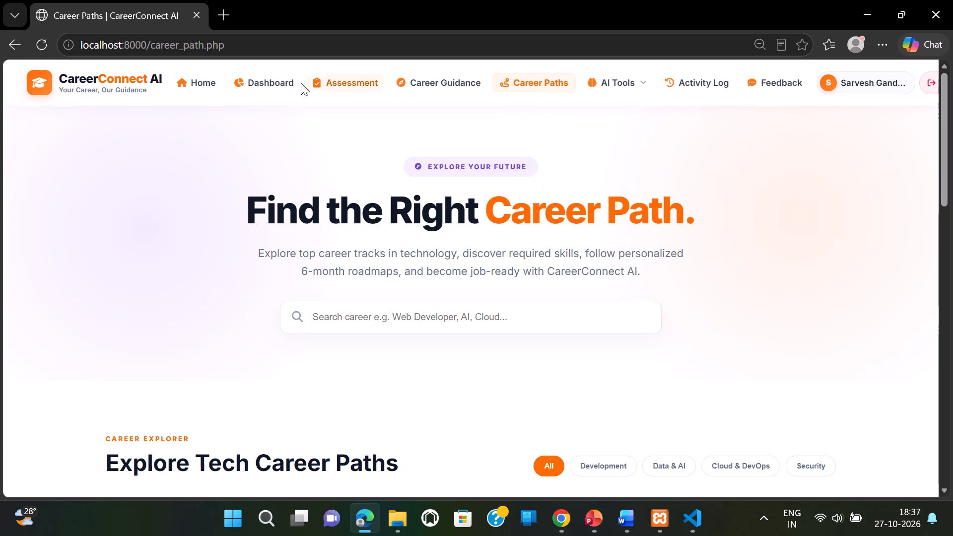
# Go to the site's Home page and check the AI Tools dropdown there.
pyautogui.click(178, 81)
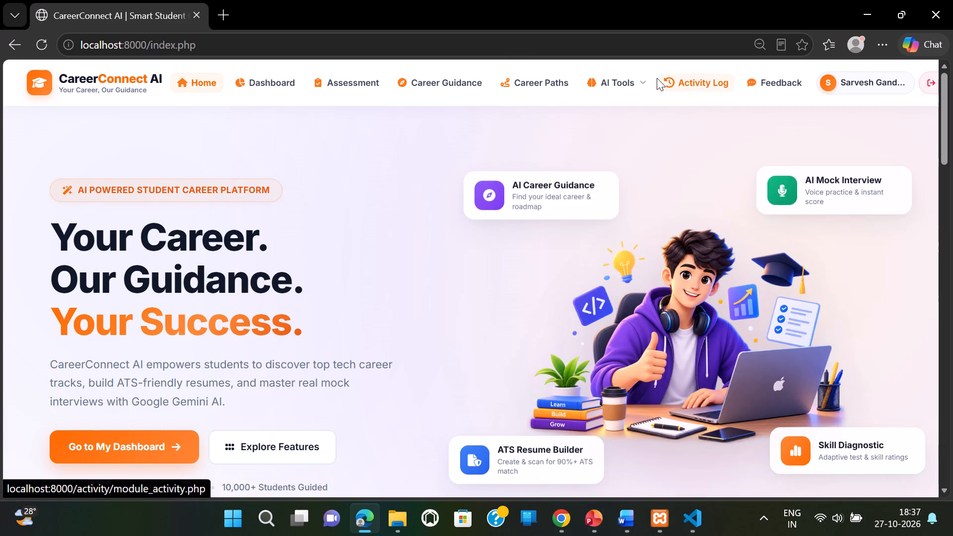
pyautogui.doubleClick(632, 77)
pyautogui.doubleClick(629, 84)
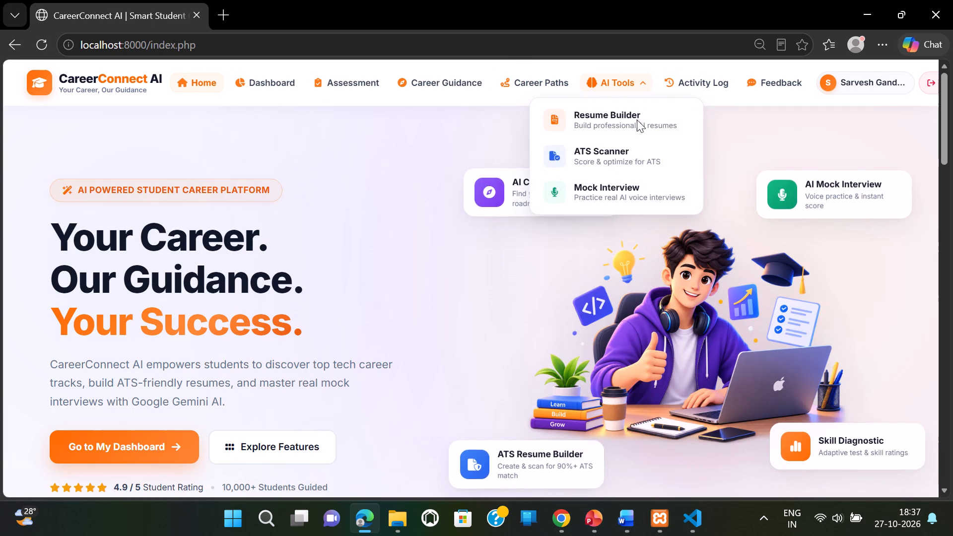
pyautogui.click(644, 83)
pyautogui.tripleClick(644, 83)
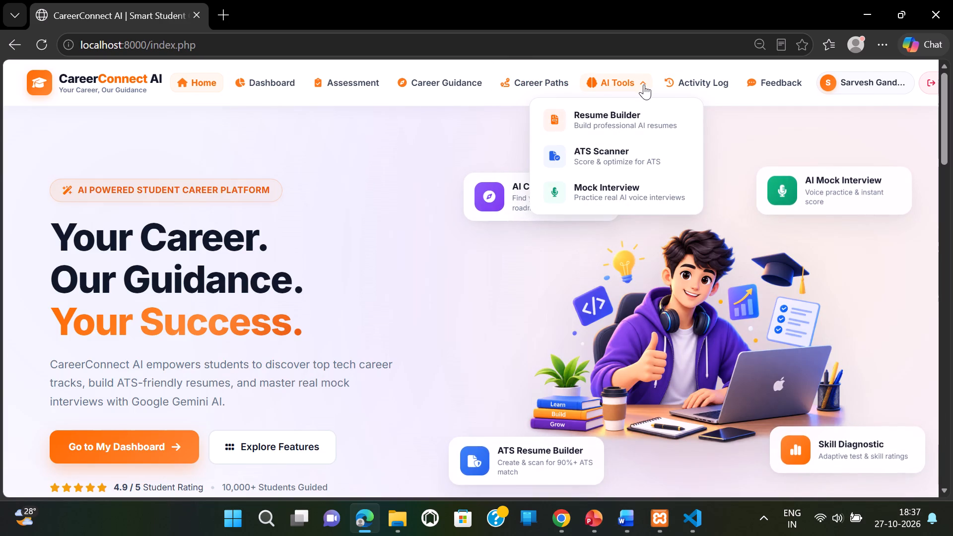
# Open the AI Mock Interview page and look through its interview specifications and device check sections.
pyautogui.click(634, 190)
pyautogui.scroll(-2, 487, 227)
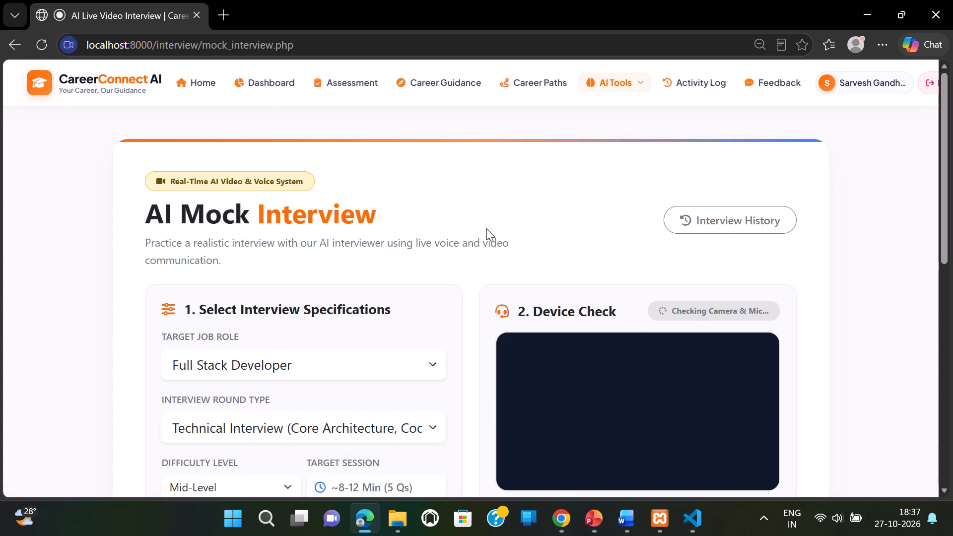
pyautogui.scroll(-2, 486, 228)
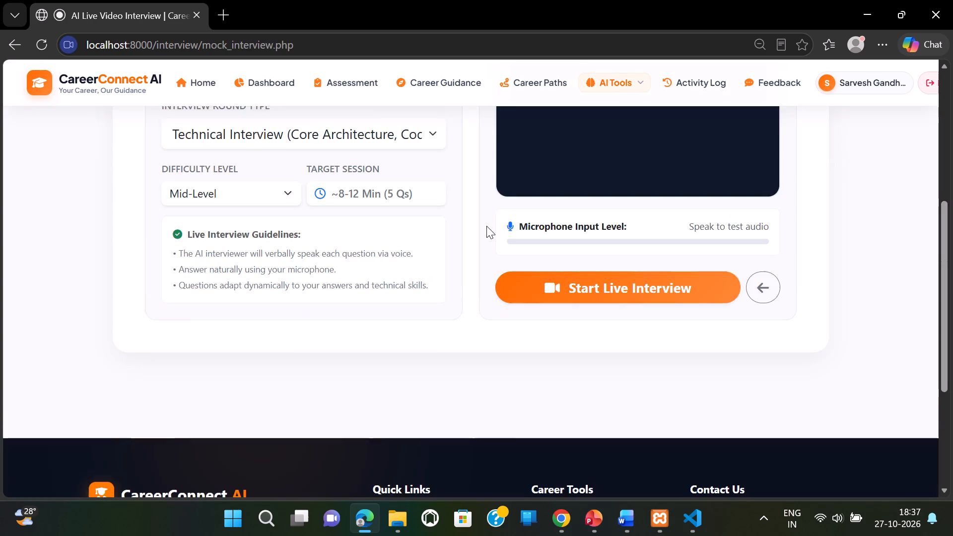
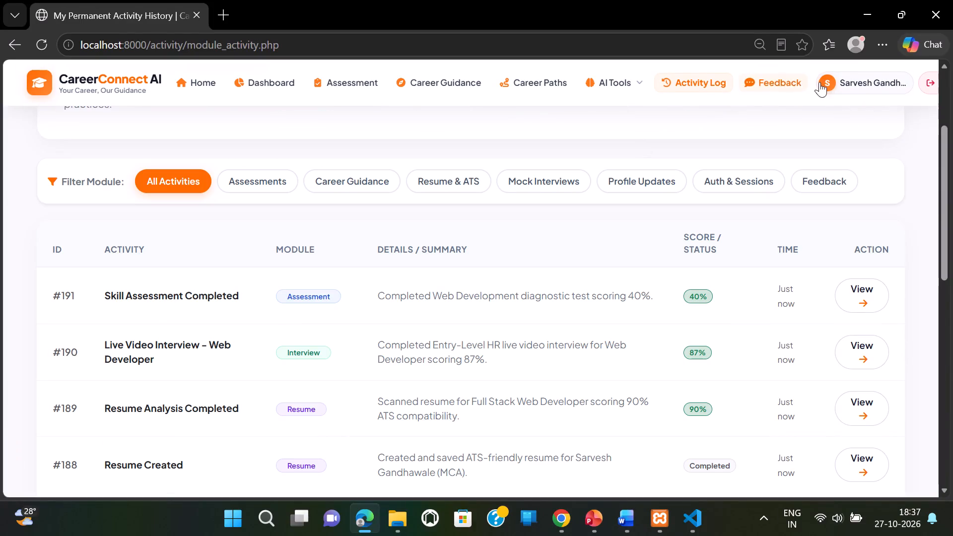
# Open the student profile page, look over its activity counts and account information, and return to the site's Home page.
pyautogui.click(873, 79)
pyautogui.scroll(-3, 545, 215)
pyautogui.scroll(3, 545, 211)
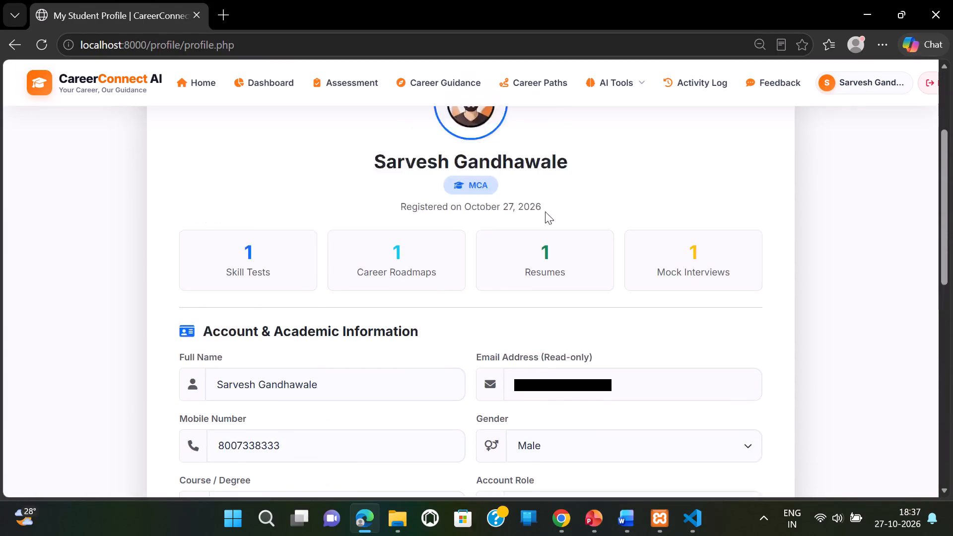
pyautogui.scroll(2, 545, 211)
pyautogui.click(197, 85)
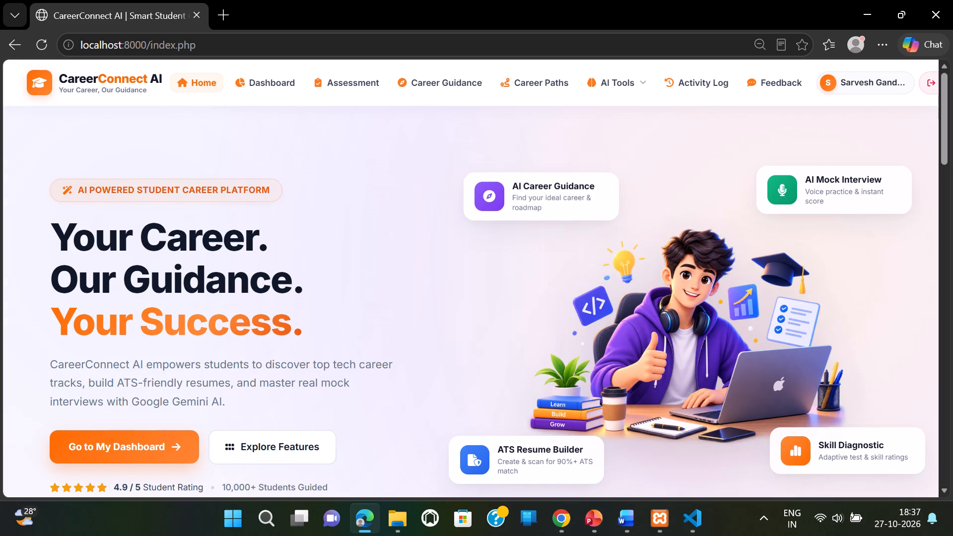
# Switch to the PowerPoint presentation and review the Login / Registration, Home Page and Dashboard output slides.
pyautogui.click(362, 514)
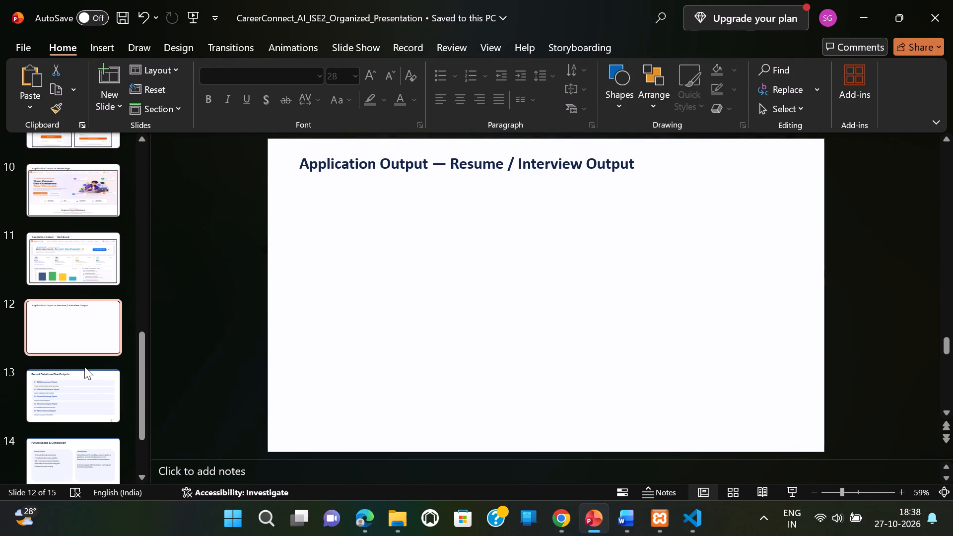
pyautogui.click(84, 367)
pyautogui.click(89, 259)
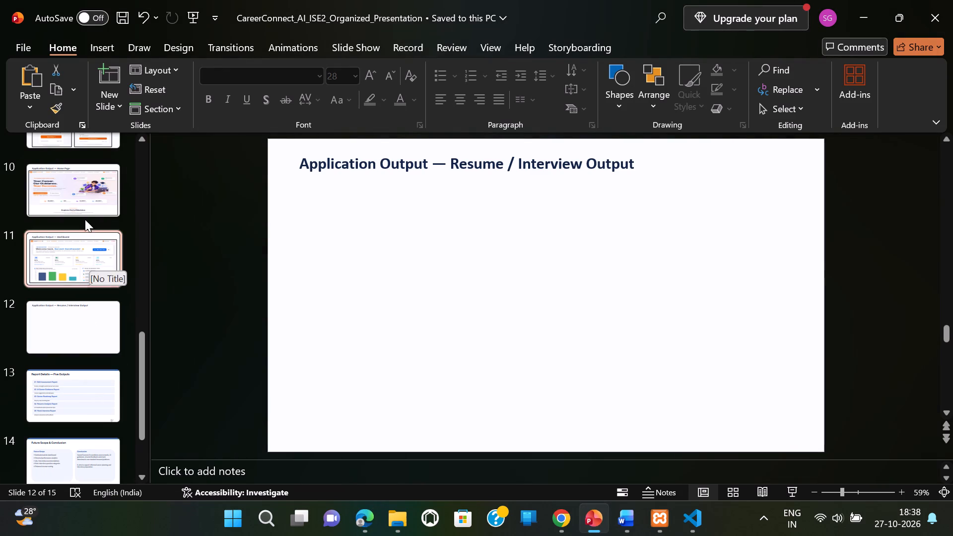
pyautogui.click(82, 206)
pyautogui.scroll(1, 88, 252)
pyautogui.click(81, 178)
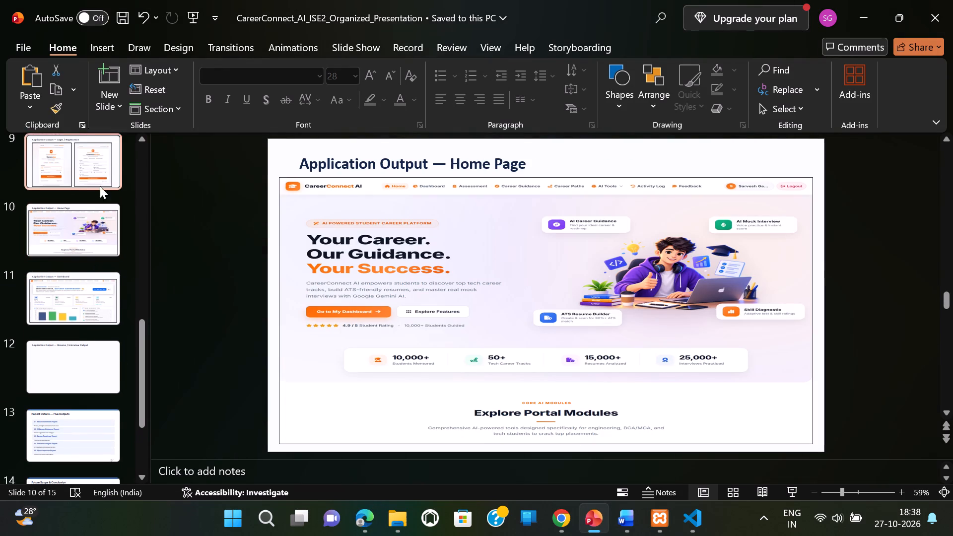
pyautogui.click(100, 186)
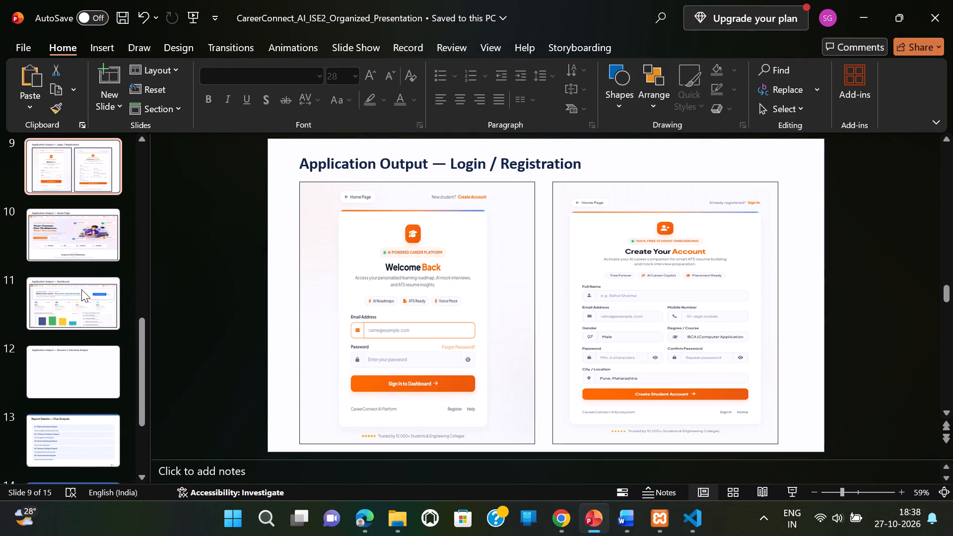
pyautogui.click(81, 289)
pyautogui.click(97, 250)
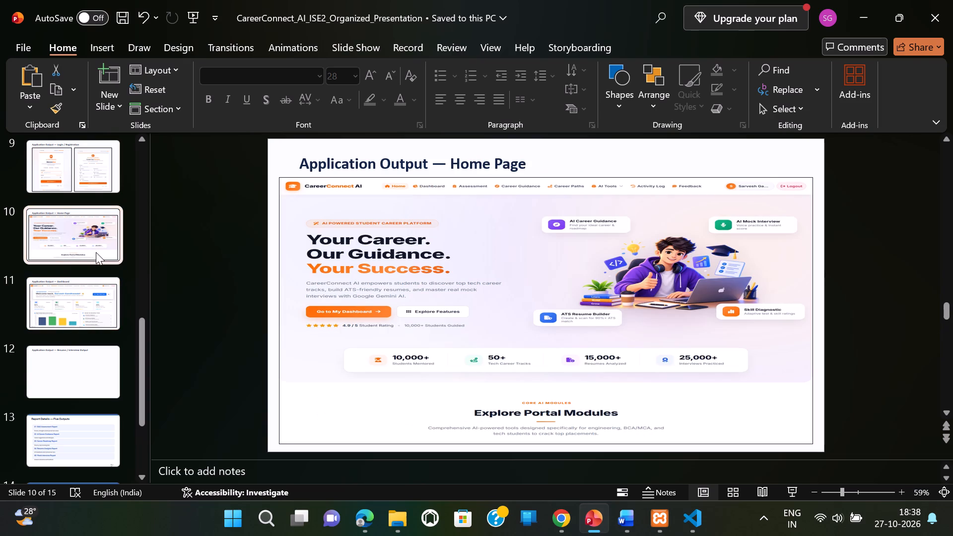
pyautogui.scroll(-1, 99, 251)
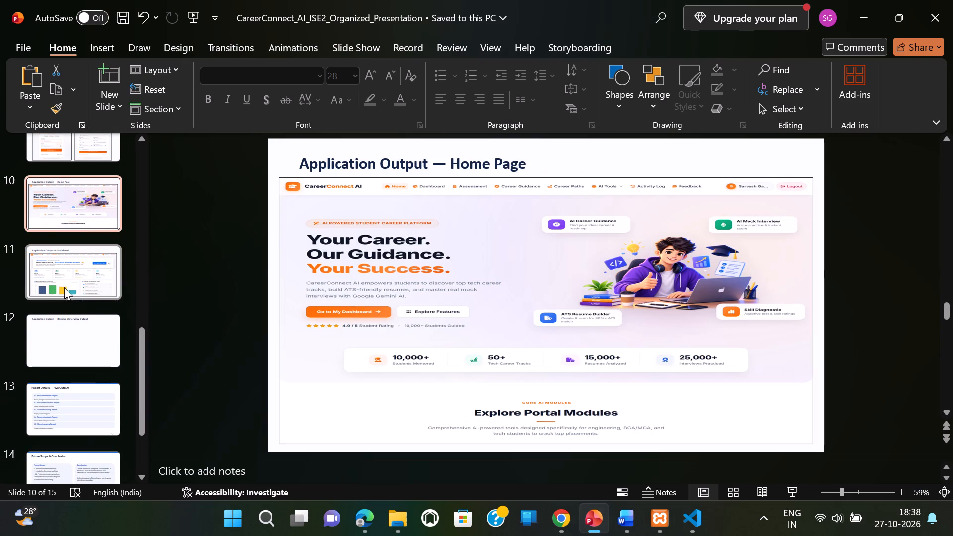
pyautogui.click(65, 280)
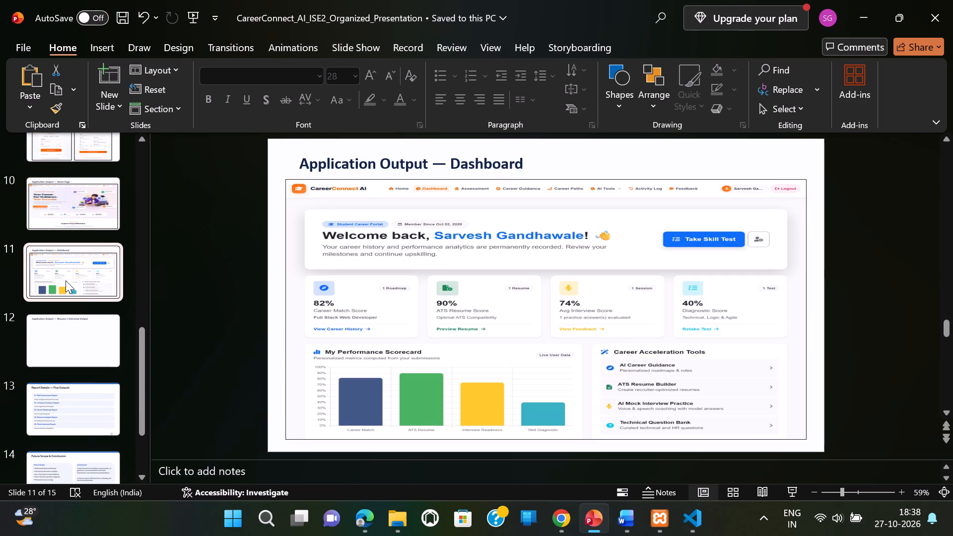
# Examine the Report Details — Five Outputs slide and return to the empty Resume / Interview Output slide 12.
pyautogui.click(75, 359)
pyautogui.scroll(-1, 500, 211)
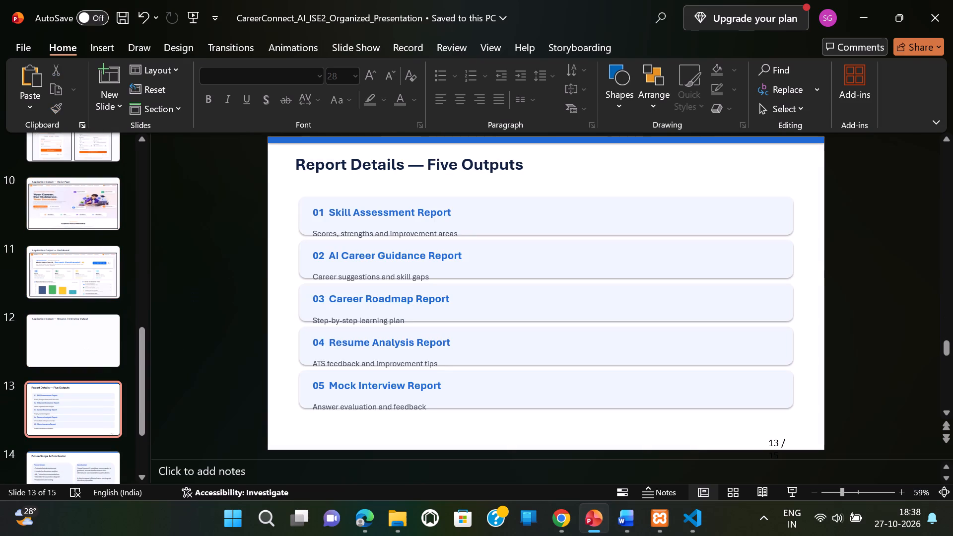
pyautogui.click(75, 329)
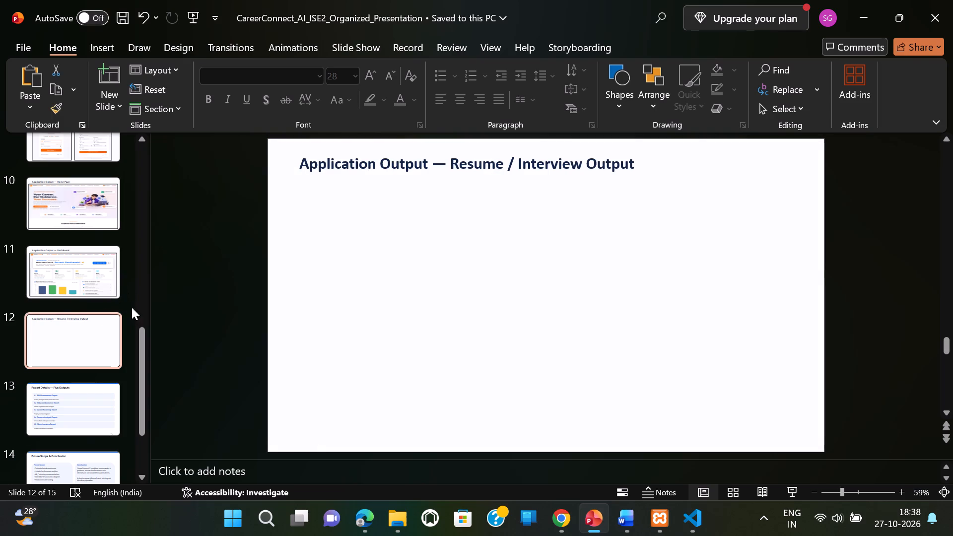
pyautogui.moveTo(140, 340); pyautogui.dragTo(138, 392)
pyautogui.click(50, 296)
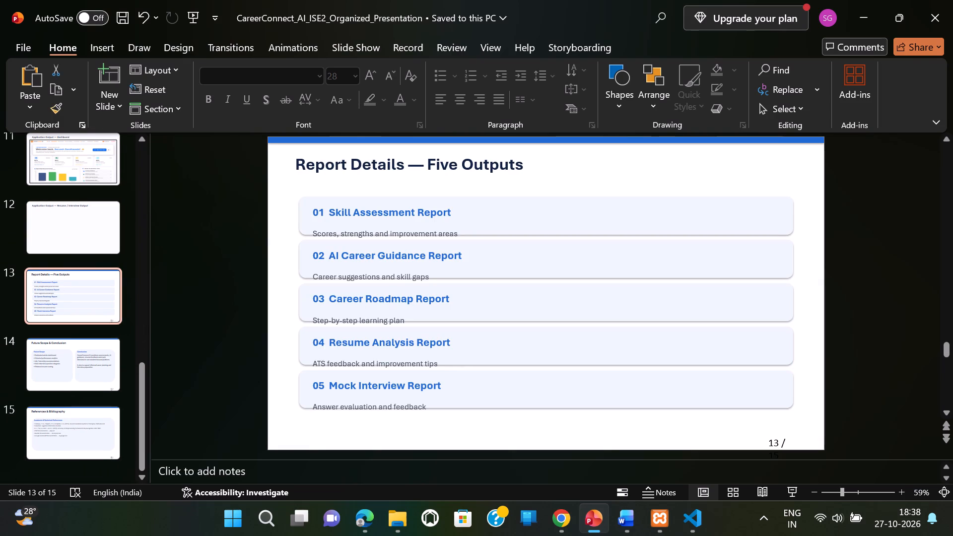
pyautogui.click(452, 218)
pyautogui.click(494, 234)
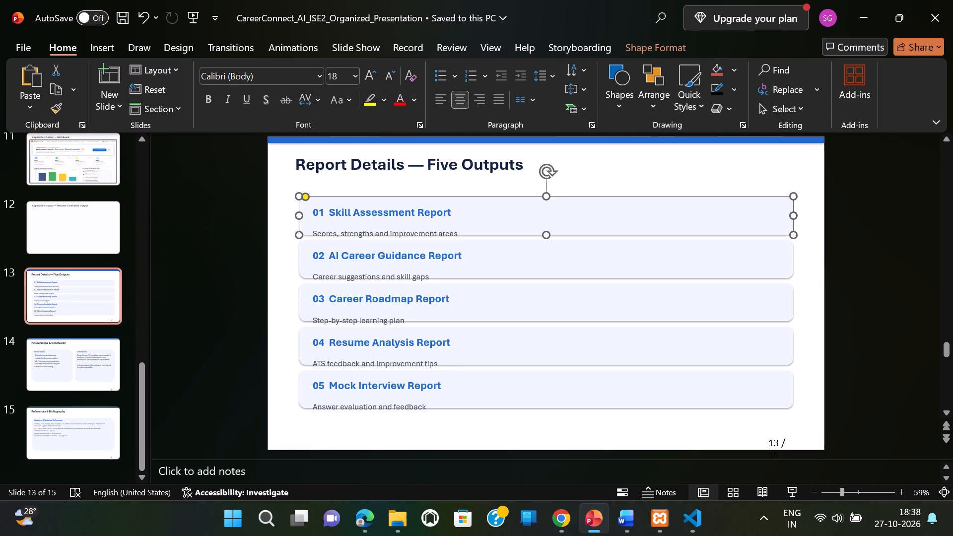
pyautogui.click(83, 238)
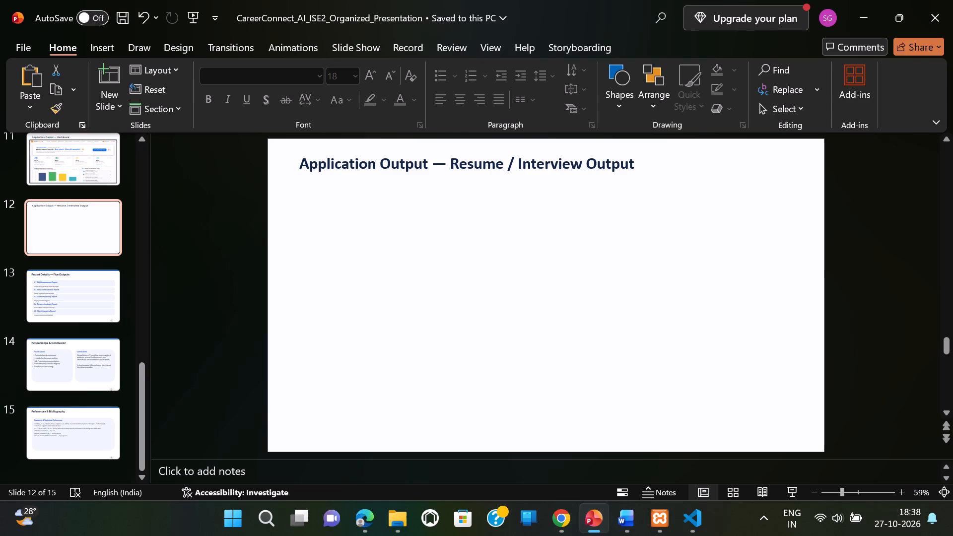
# Glance at the site's Home page in Edge, and recheck slides 10 to 12 in the PowerPoint presentation.
pyautogui.click(363, 528)
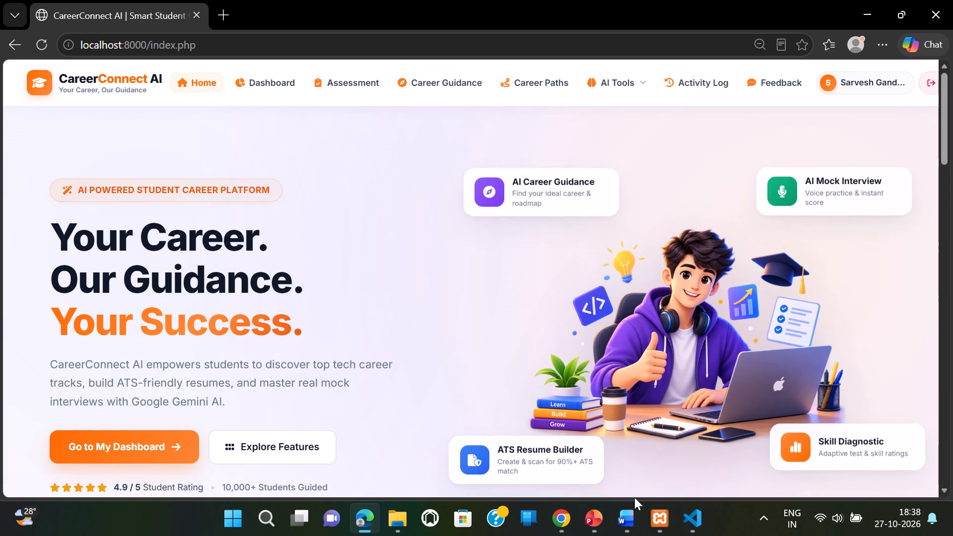
pyautogui.click(587, 516)
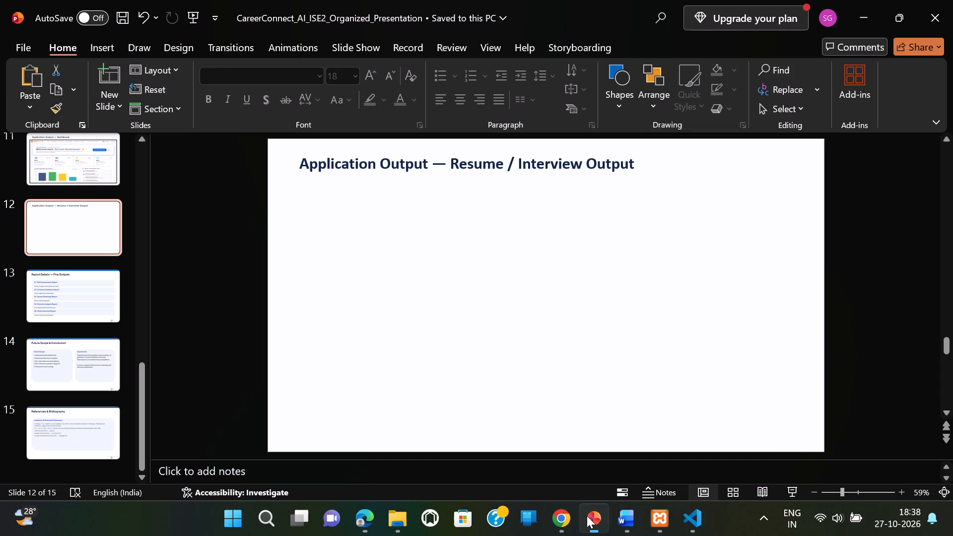
pyautogui.click(77, 171)
pyautogui.scroll(2, 85, 248)
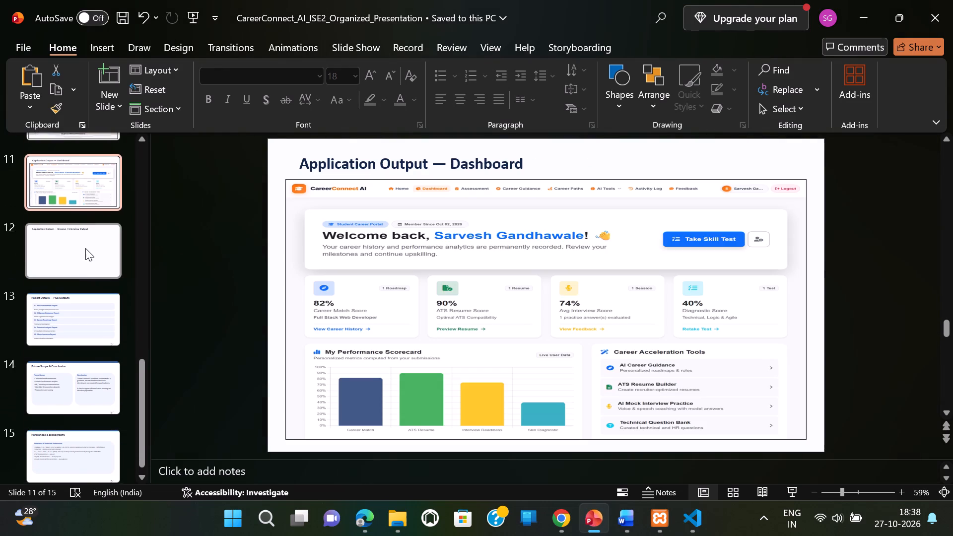
pyautogui.scroll(1, 85, 252)
pyautogui.click(83, 181)
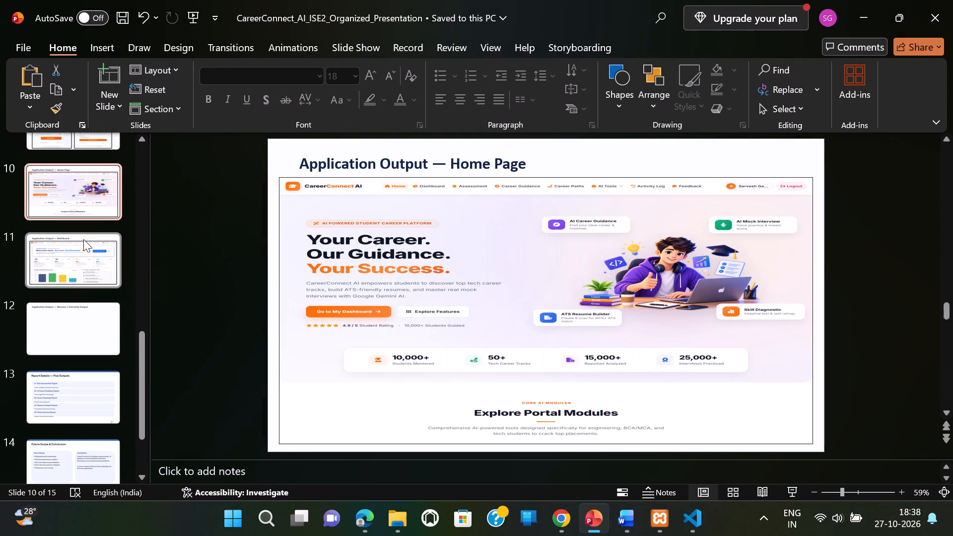
pyautogui.click(87, 261)
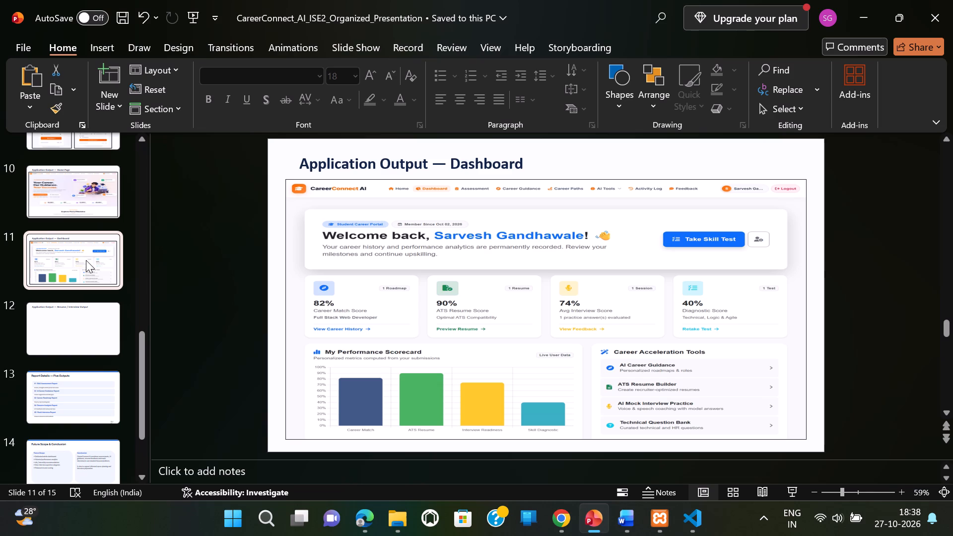
pyautogui.scroll(-2, 53, 291)
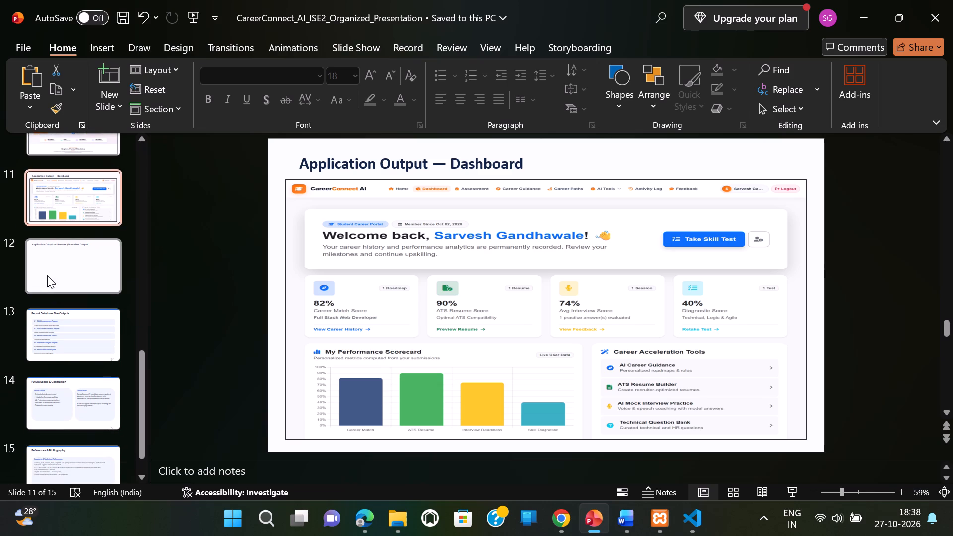
pyautogui.click(47, 275)
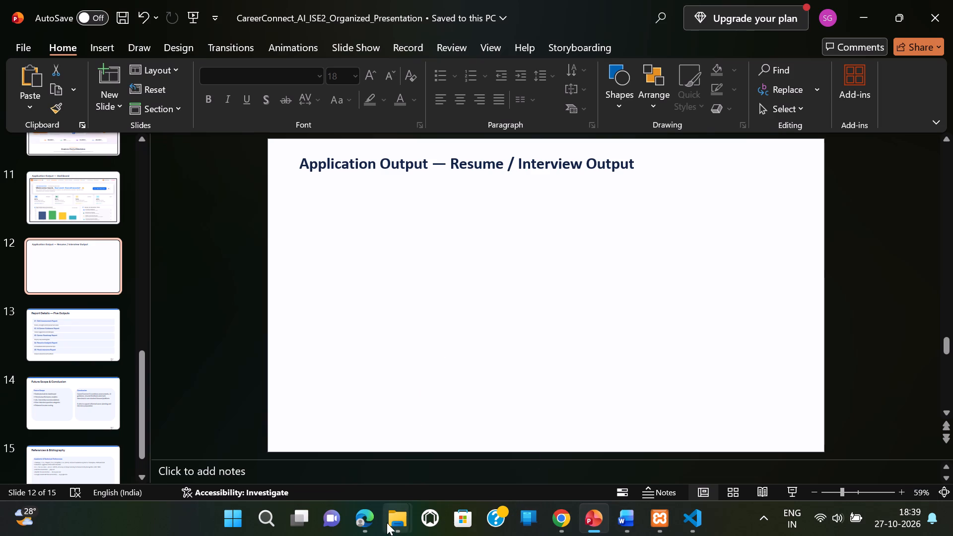
# Switch to Edge and open localhost:8000/admin in a new tab, reusing the Home page's address.
pyautogui.click(364, 521)
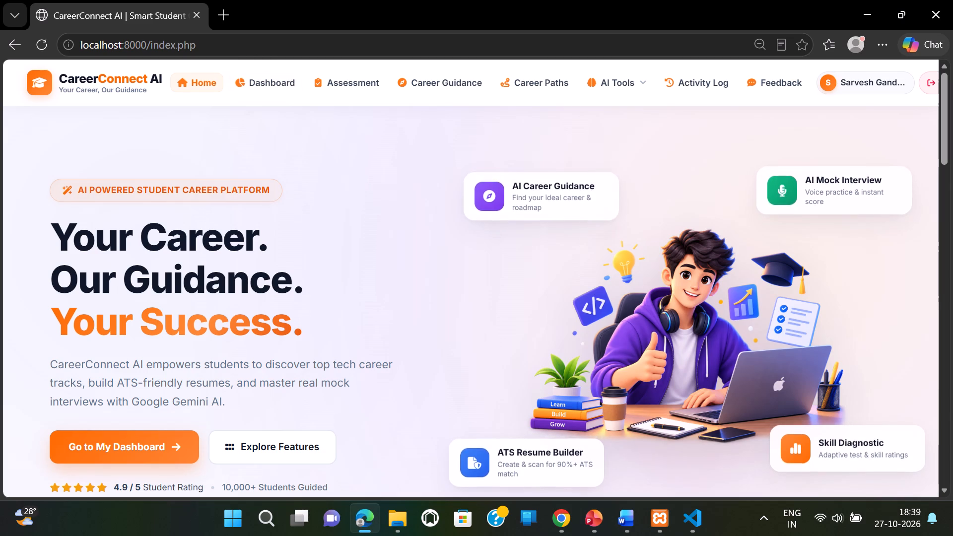
pyautogui.click(253, 50)
pyautogui.hotkey('ctrl', 'c')
pyautogui.click(218, 11)
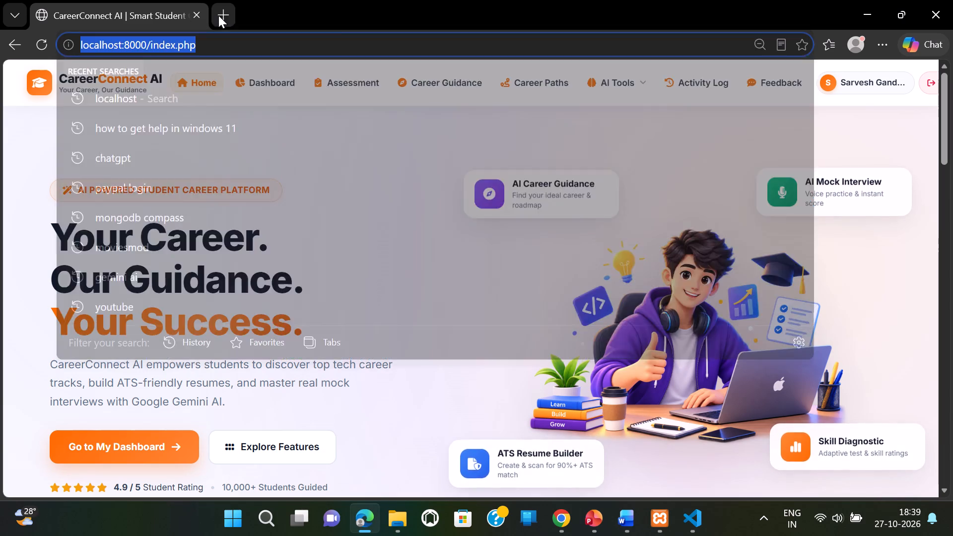
pyautogui.click(231, 49)
pyautogui.hotkey('ctrl', 'v')
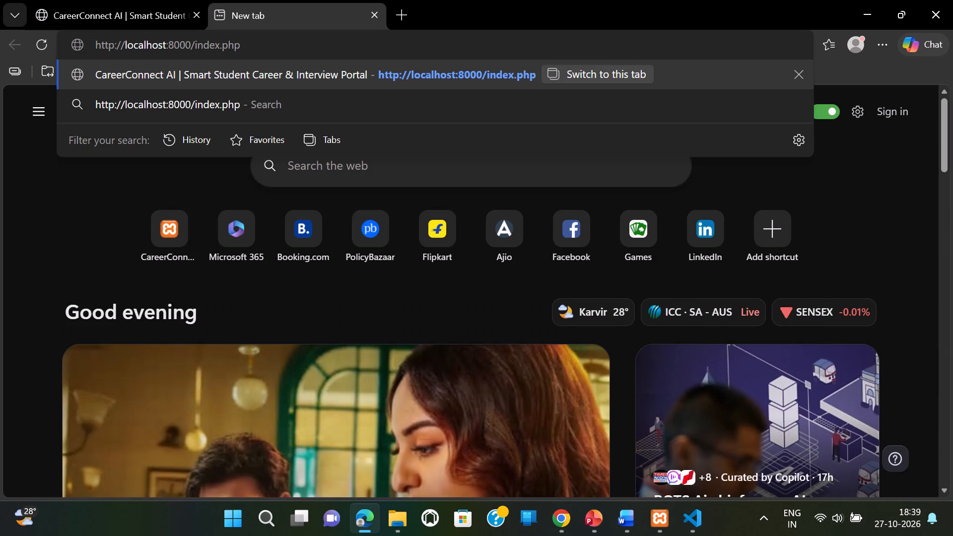
pyautogui.press('BackSpace')
pyautogui.press('BackSpace')
pyautogui.press('BackSpace')
pyautogui.press('BackSpace')
pyautogui.press('BackSpace')
pyautogui.press('BackSpace')
pyautogui.press('BackSpace')
pyautogui.press('BackSpace')
pyautogui.press('BackSpace')
pyautogui.press('BackSpace')
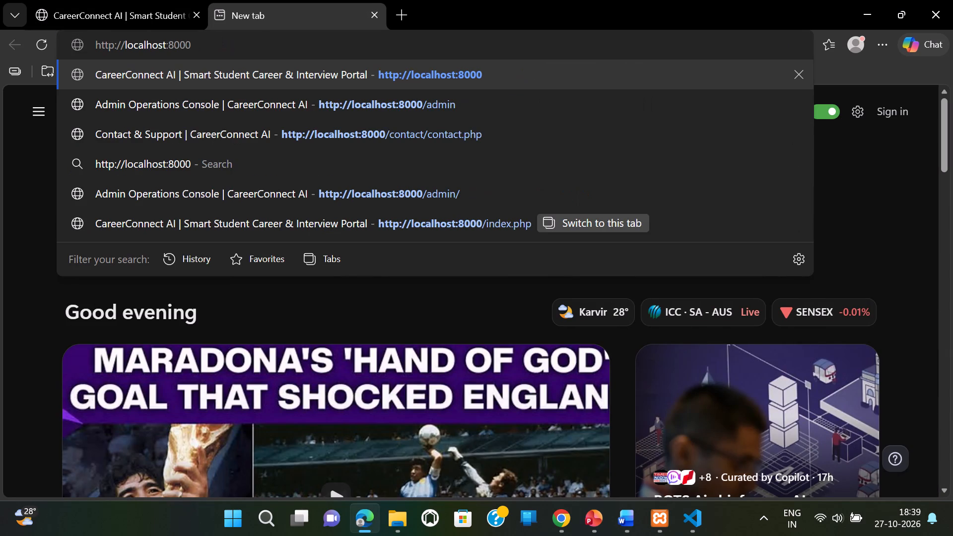
pyautogui.press('/')
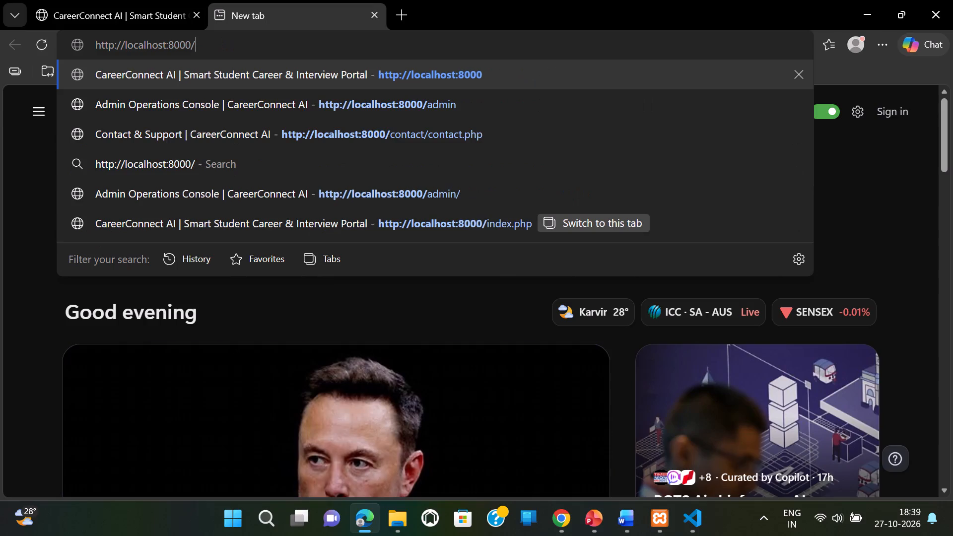
pyautogui.write('admin')
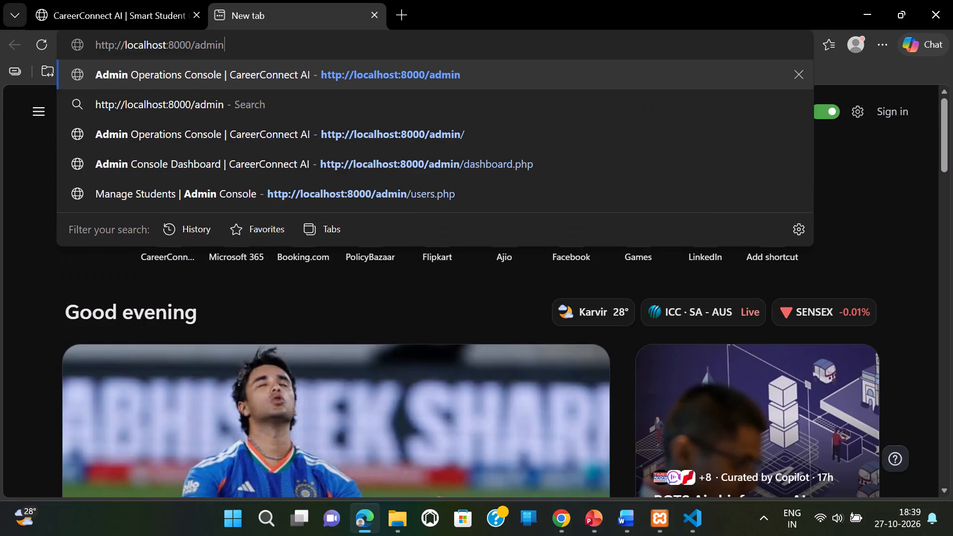
pyautogui.press('Return')
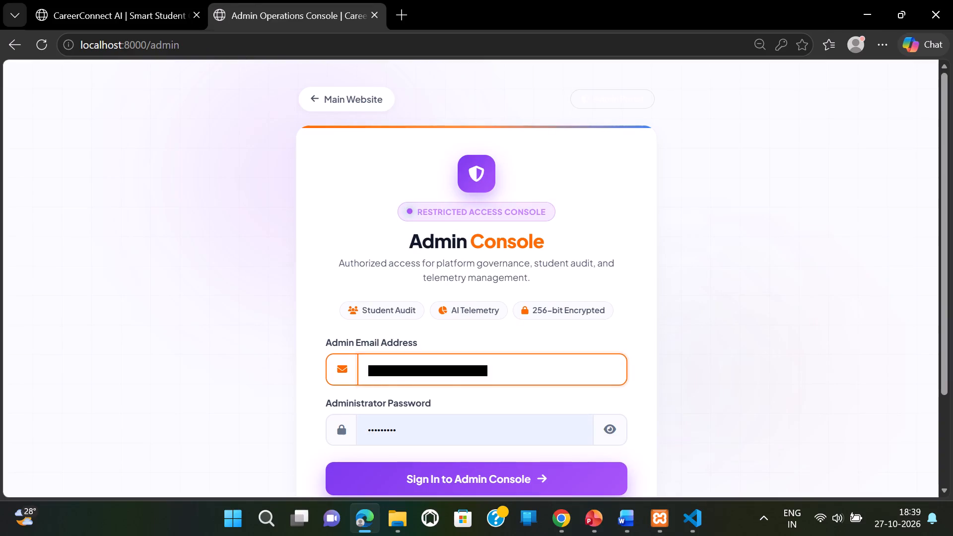
# Sign in to the Admin Console with the already filled-in administrator credentials.
pyautogui.click(446, 482)
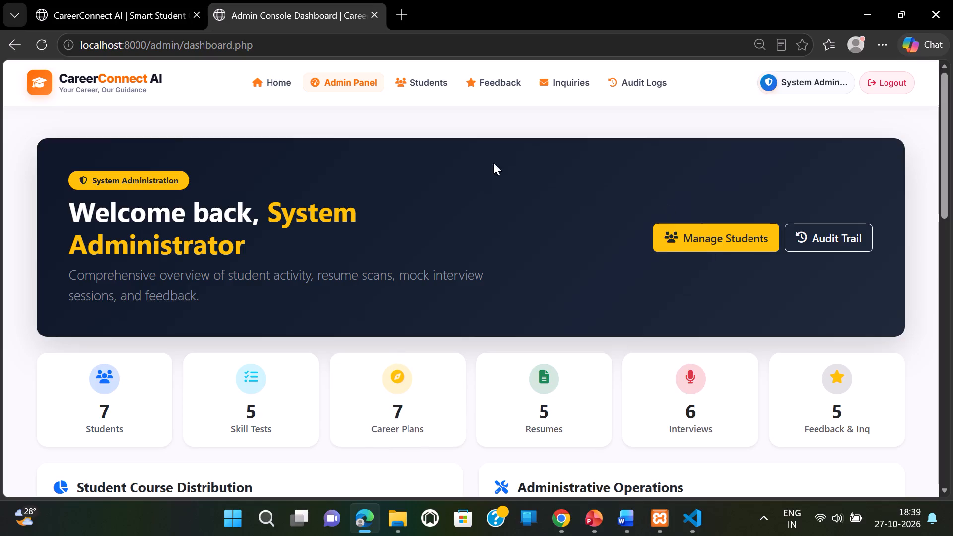
# Look over the admin dashboard's statistics cards, Student Course Distribution chart and Administrative Operations section.
pyautogui.scroll(-2, 476, 168)
pyautogui.scroll(3, 467, 174)
pyautogui.scroll(-3, 468, 177)
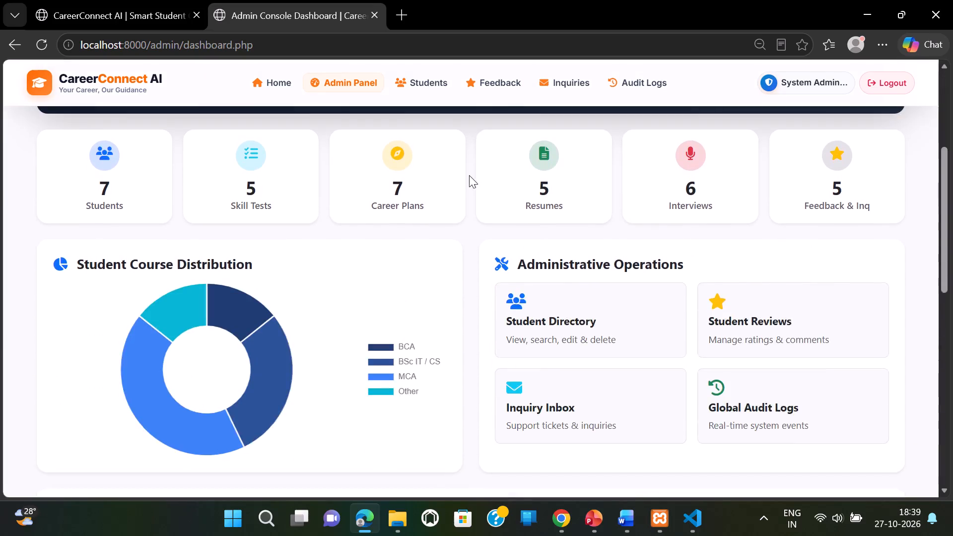
pyautogui.scroll(-5, 473, 177)
pyautogui.scroll(10, 475, 174)
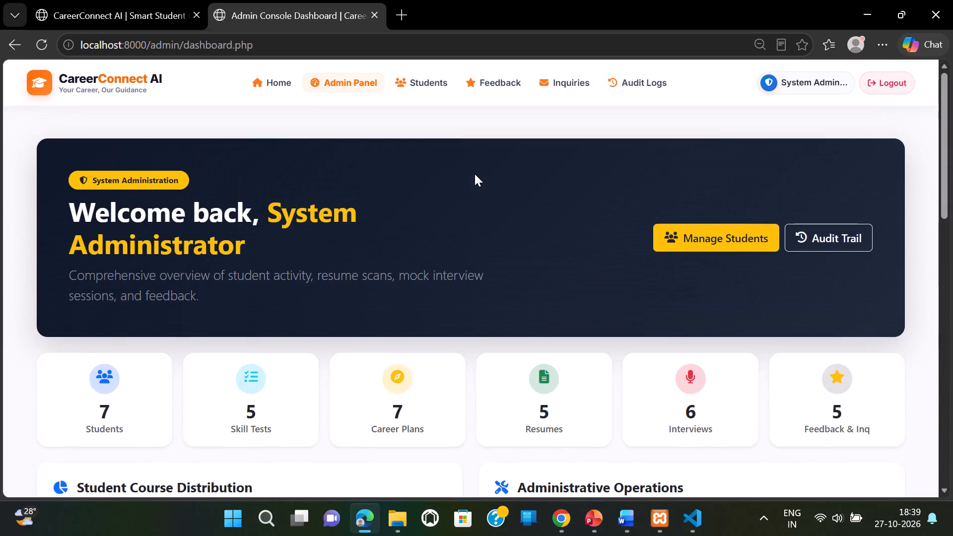
pyautogui.scroll(4, 475, 174)
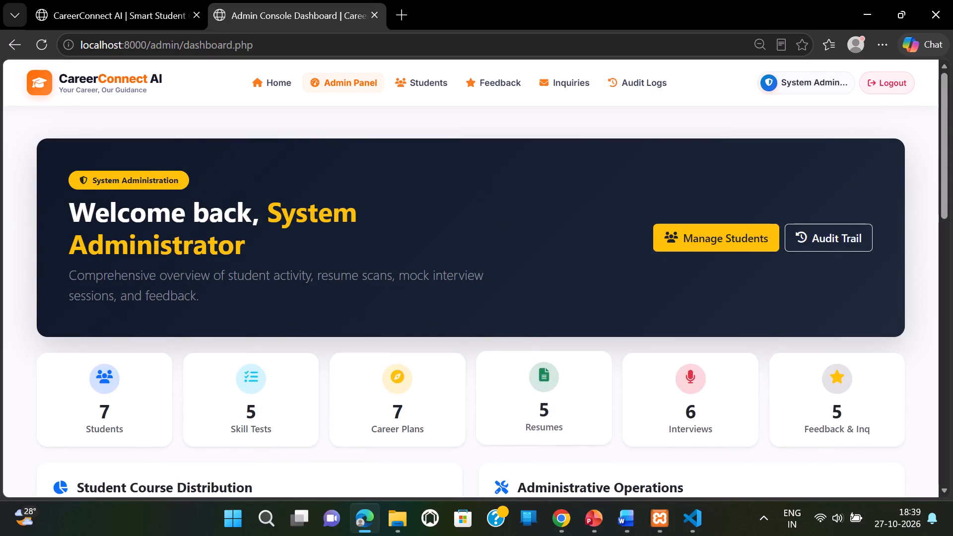
# Switch to the Word report and examine its output pages from the student dashboard through the Mock Interview section.
pyautogui.click(618, 521)
pyautogui.scroll(-3, 459, 302)
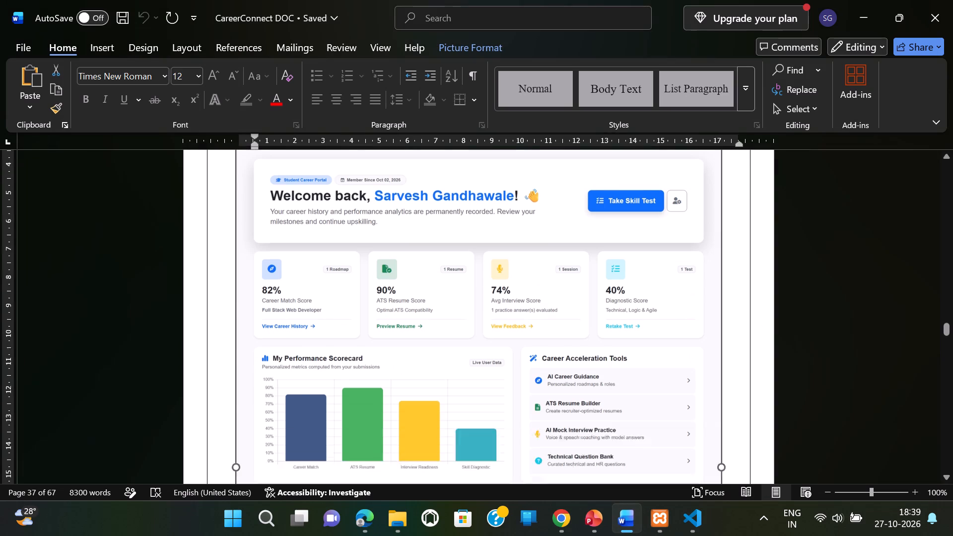
pyautogui.scroll(-16, 457, 301)
pyautogui.scroll(-12, 320, 287)
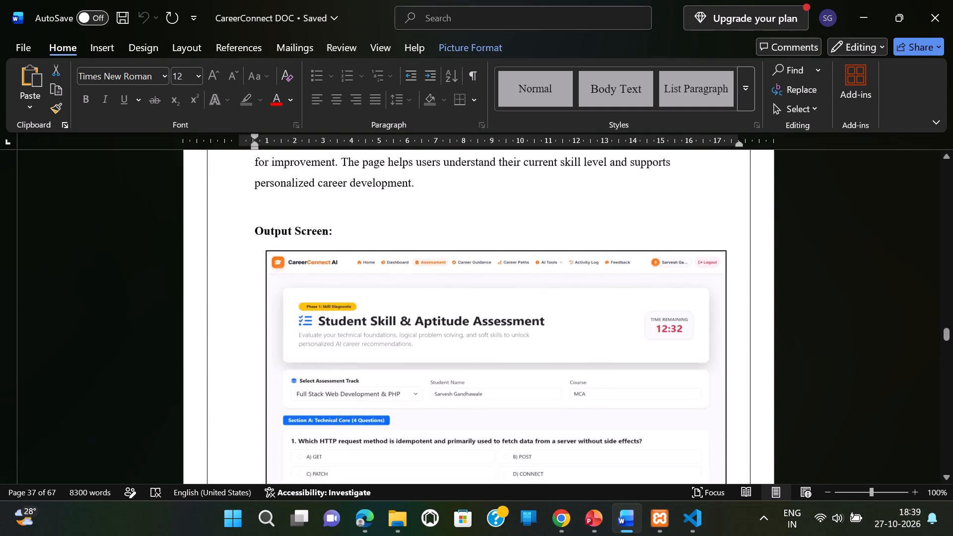
pyautogui.scroll(-20, 320, 295)
pyautogui.scroll(-14, 320, 295)
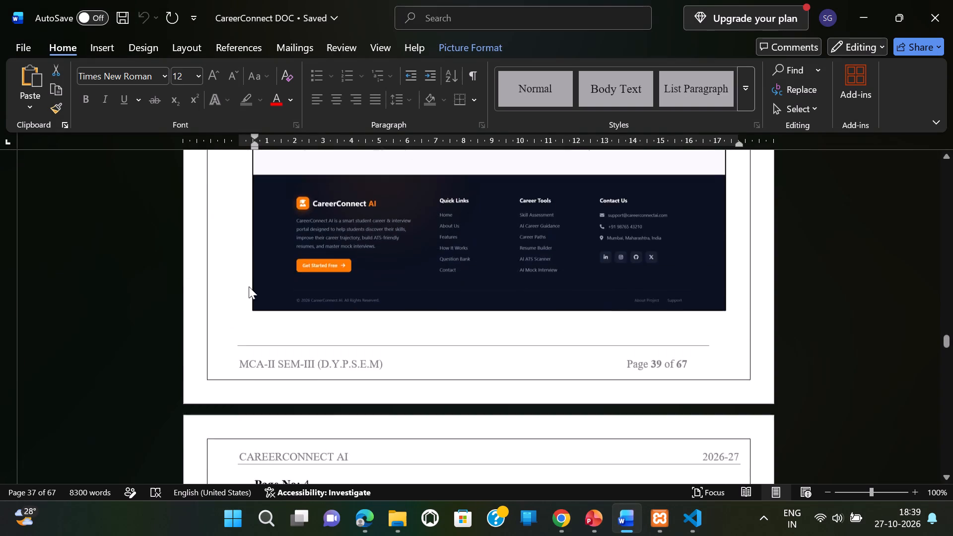
pyautogui.scroll(-20, 249, 286)
pyautogui.scroll(-12, 249, 286)
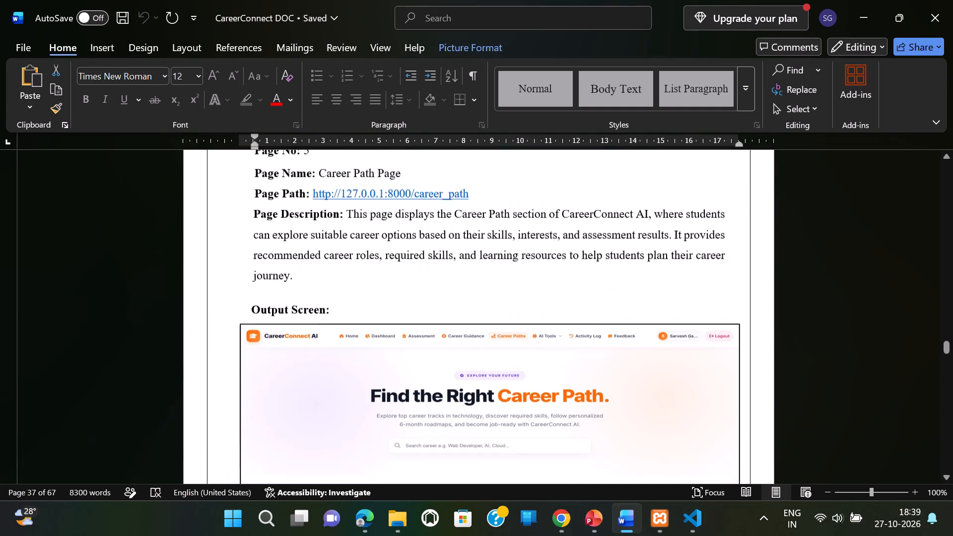
pyautogui.scroll(-6, 197, 295)
pyautogui.scroll(-20, 198, 290)
pyautogui.scroll(-2, 198, 290)
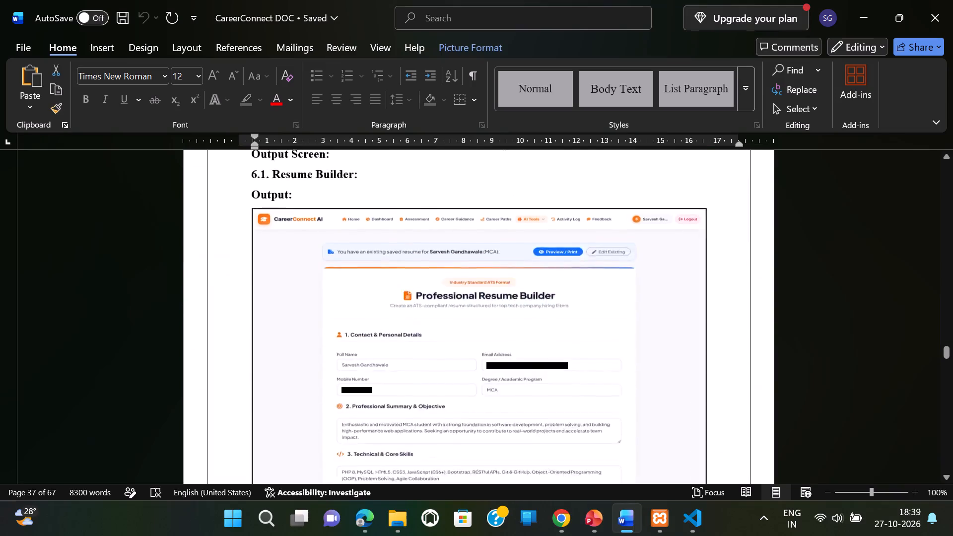
pyautogui.scroll(-20, 183, 293)
pyautogui.scroll(-4, 192, 292)
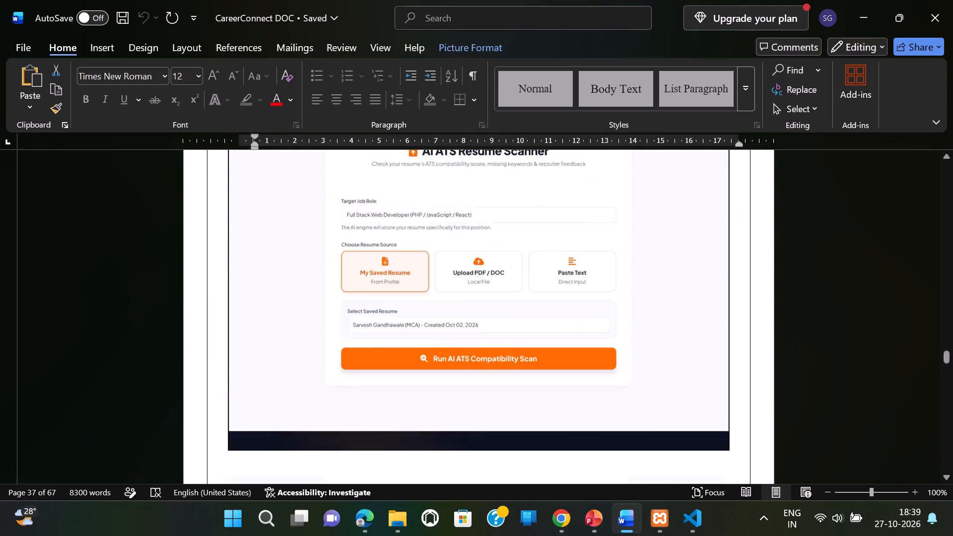
pyautogui.scroll(-17, 192, 292)
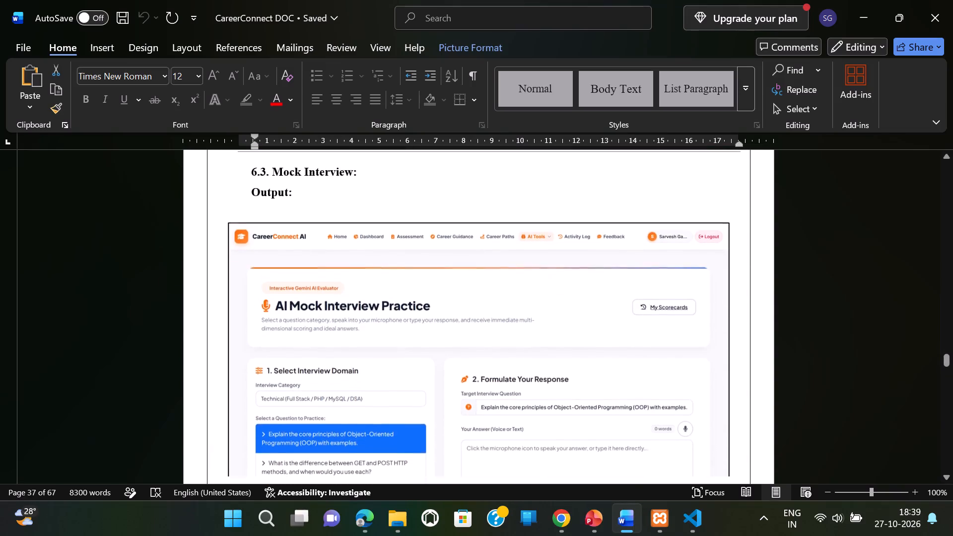
pyautogui.scroll(-7, 195, 269)
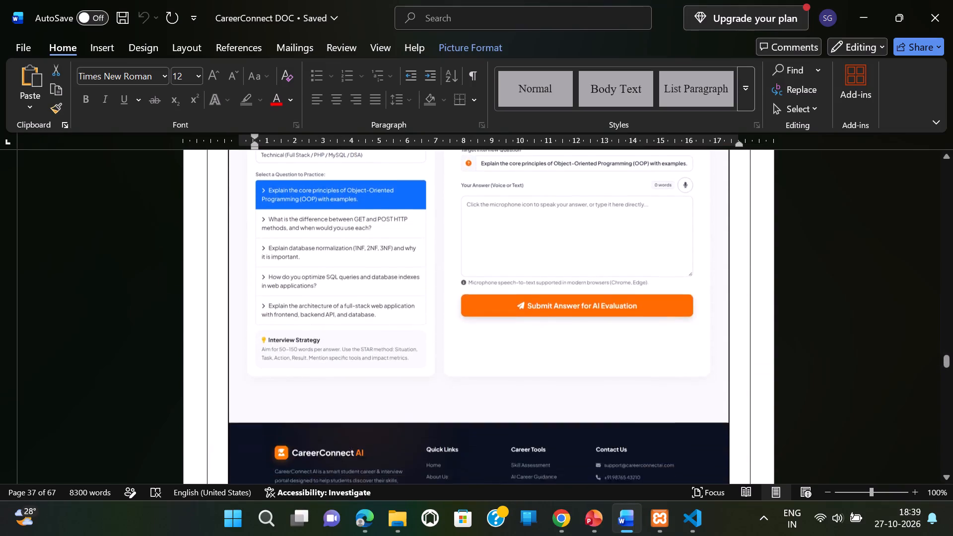
pyautogui.scroll(-7, 192, 267)
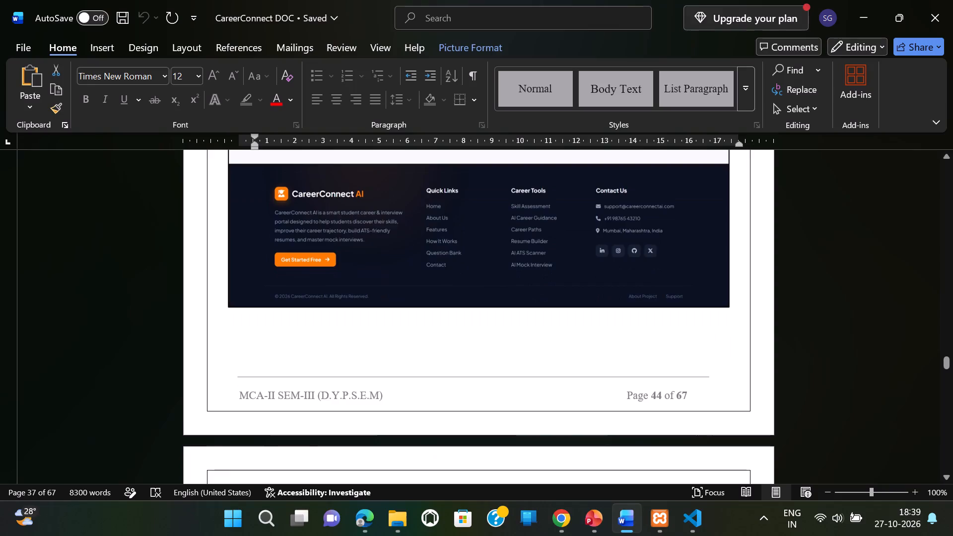
# Examine the report's Activity History and Feedback output pages up to the start of the testing section.
pyautogui.scroll(-15, 199, 270)
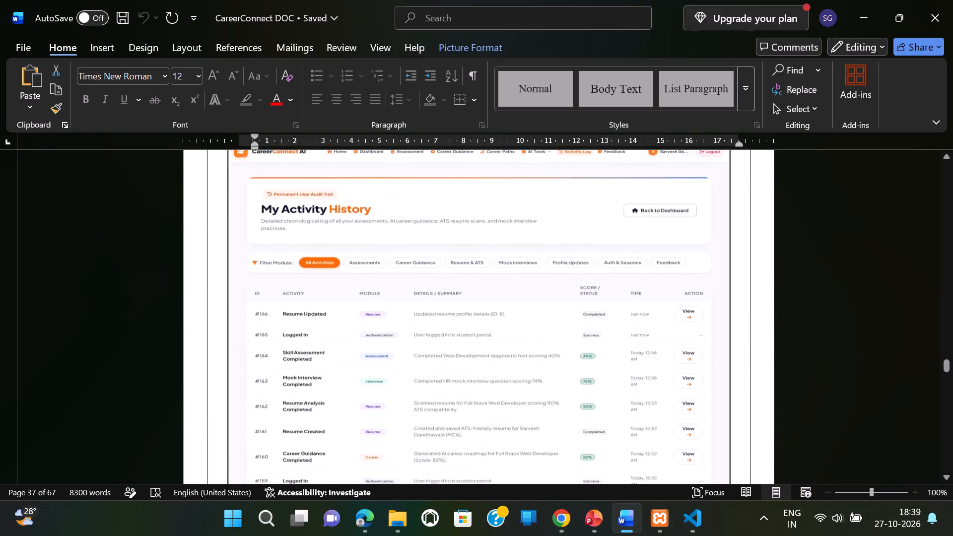
pyautogui.scroll(-10, 201, 295)
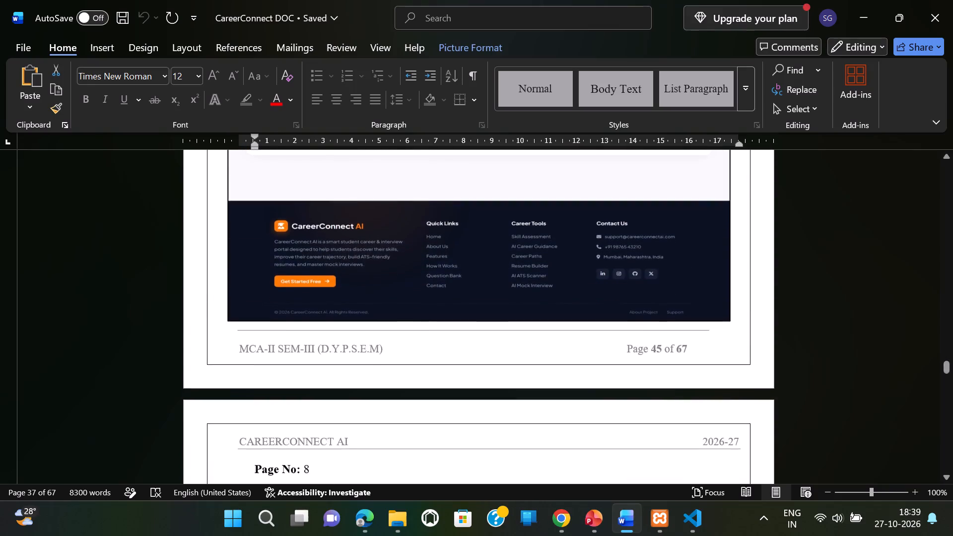
pyautogui.scroll(-13, 210, 283)
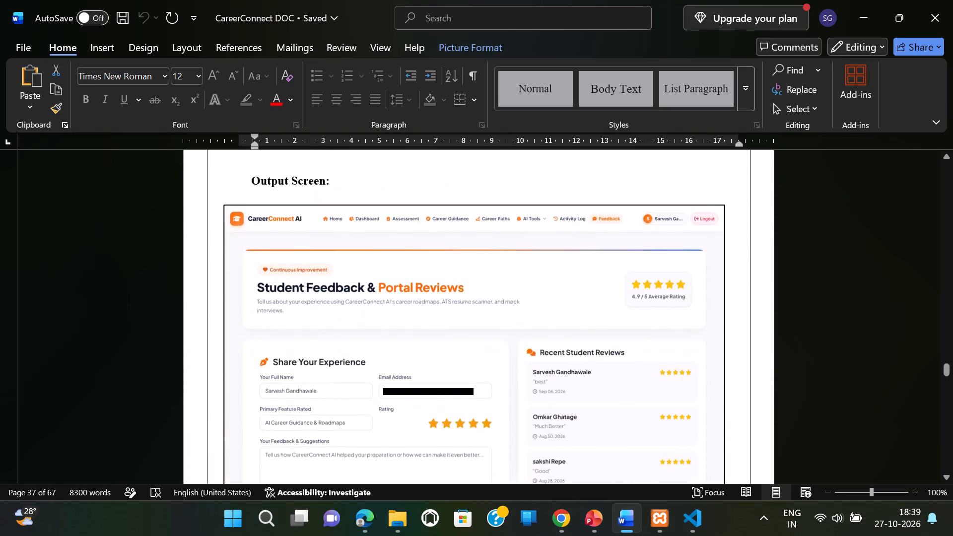
pyautogui.scroll(-20, 213, 273)
pyautogui.scroll(-9, 213, 273)
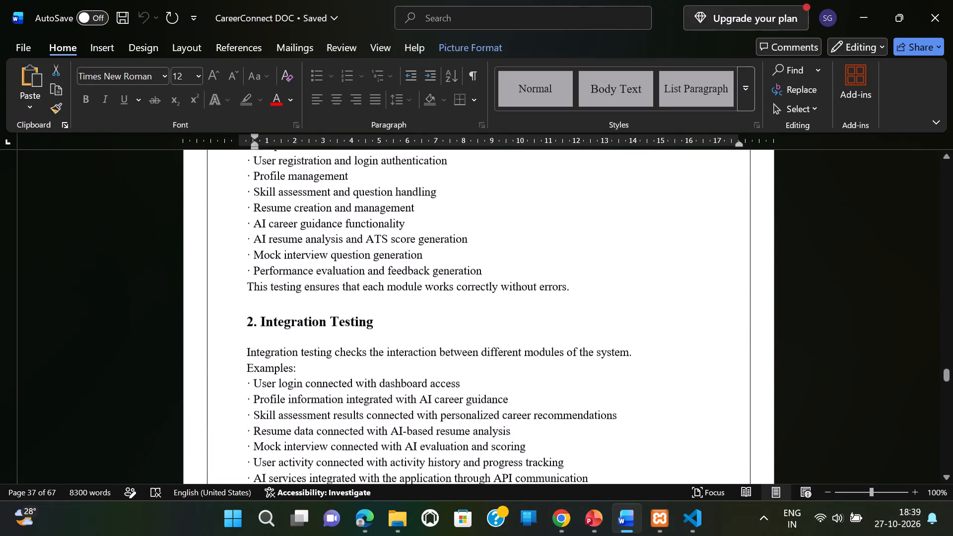
pyautogui.scroll(19, 529, 355)
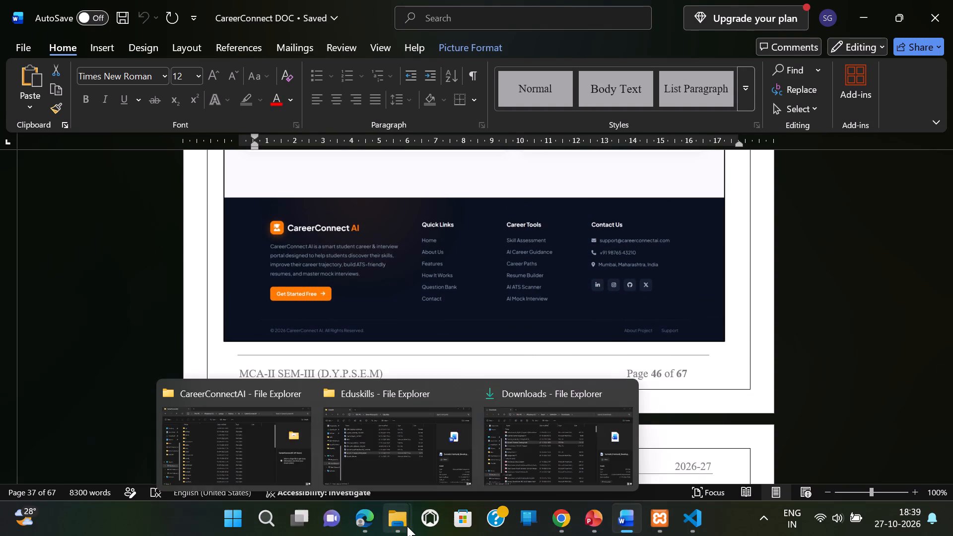
# Switch to Edge and inspect the admin dashboard at different zoom levels, ending at 90%.
pyautogui.click(390, 455)
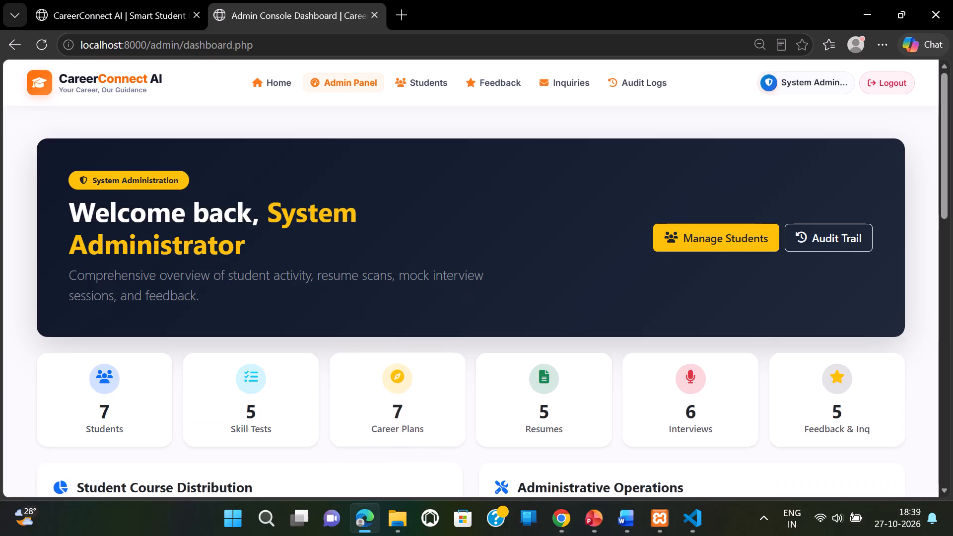
pyautogui.scroll(3, 470, 273)
pyautogui.click(628, 121)
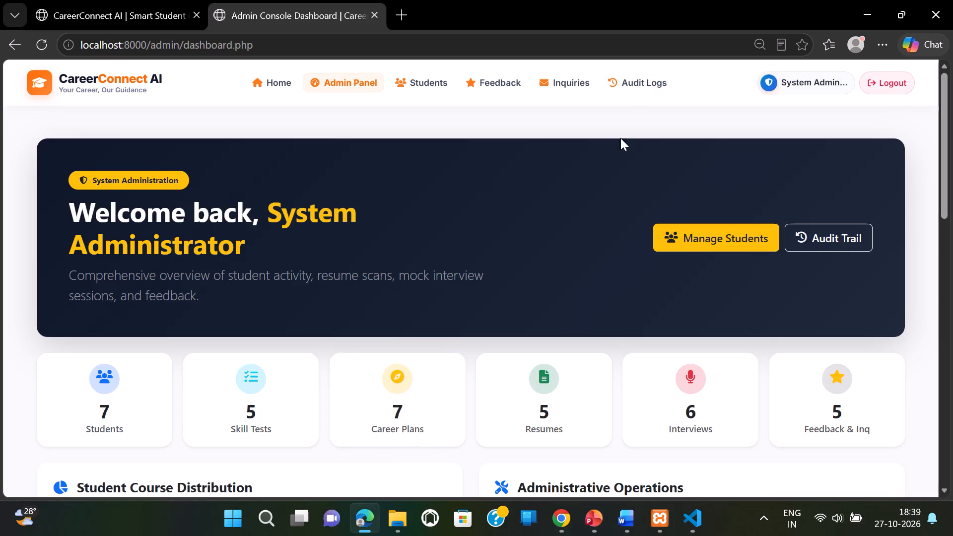
pyautogui.scroll(-9, 596, 176)
pyautogui.scroll(9, 595, 194)
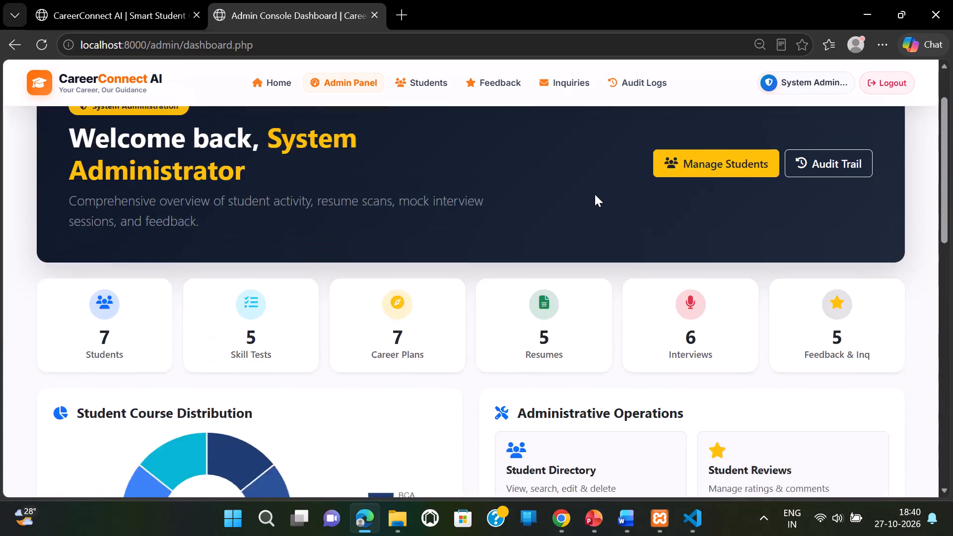
pyautogui.scroll(3, 595, 194)
pyautogui.keyDown('ctrl'); pyautogui.scroll(-4, 592, 185); pyautogui.keyUp('ctrl')
pyautogui.click(817, 212)
pyautogui.keyDown('ctrl'); pyautogui.scroll(2, 779, 212); pyautogui.keyUp('ctrl')
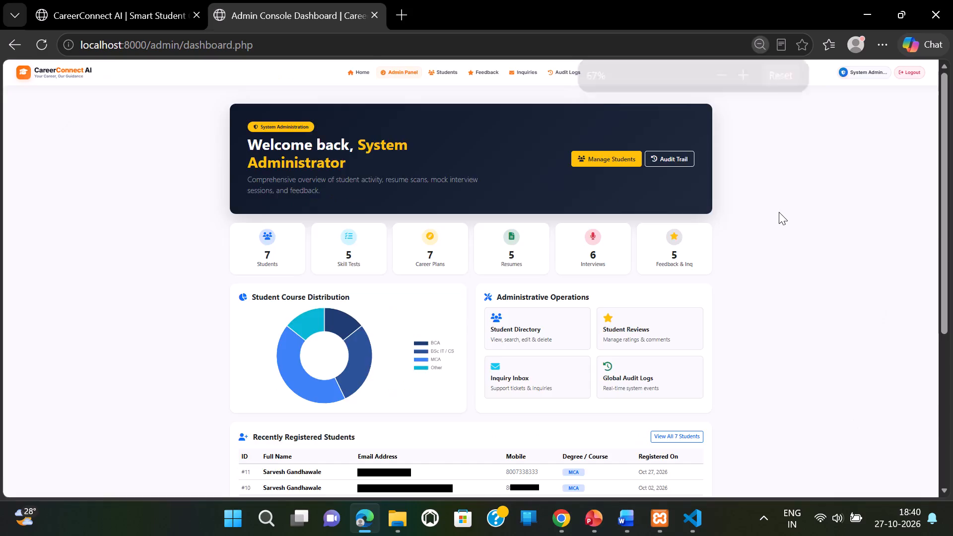
pyautogui.keyDown('ctrl'); pyautogui.scroll(2, 779, 212); pyautogui.keyUp('ctrl')
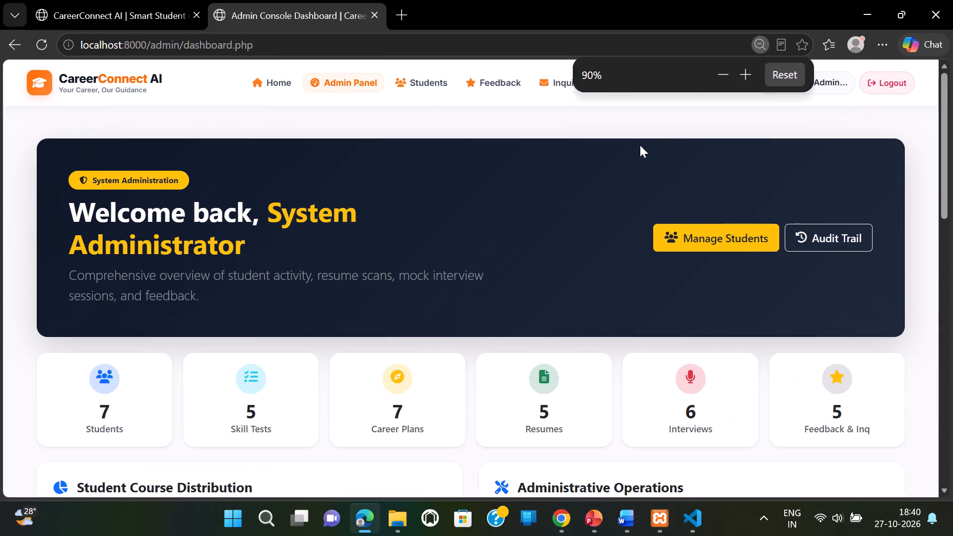
# Capture a full-page screenshot of the admin dashboard, check it down to the footer, copy it and close the preview.
pyautogui.click(638, 134)
pyautogui.rightClick(604, 122)
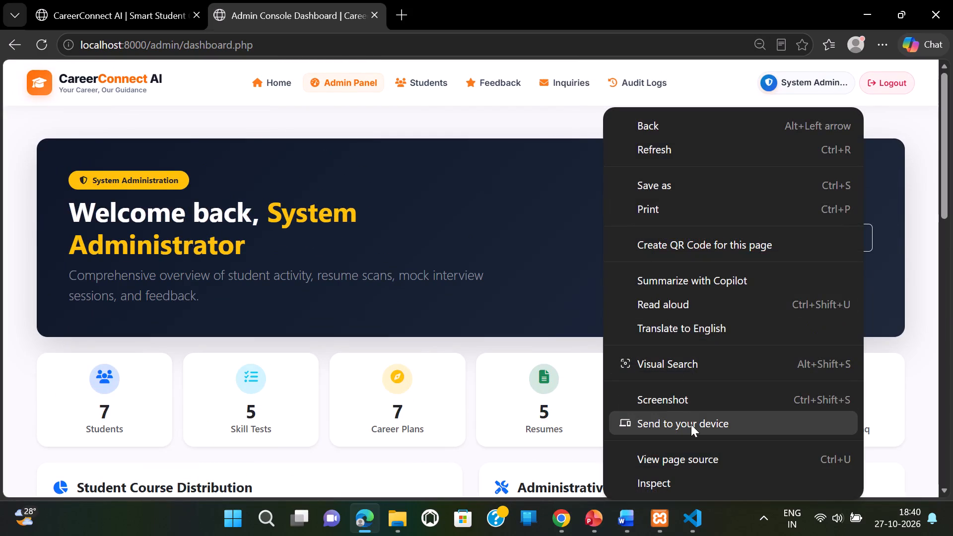
pyautogui.click(690, 408)
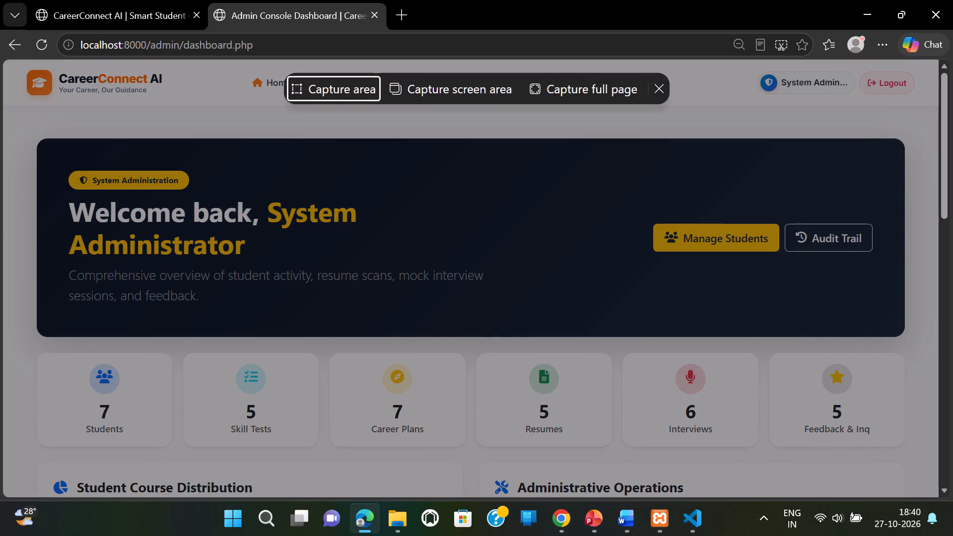
pyautogui.click(582, 84)
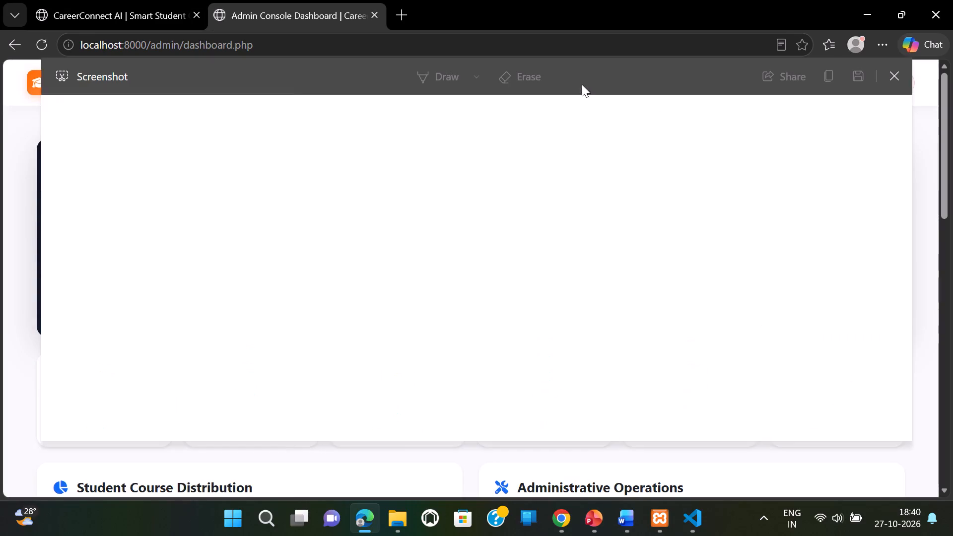
pyautogui.scroll(3, 537, 194)
pyautogui.scroll(-3, 537, 194)
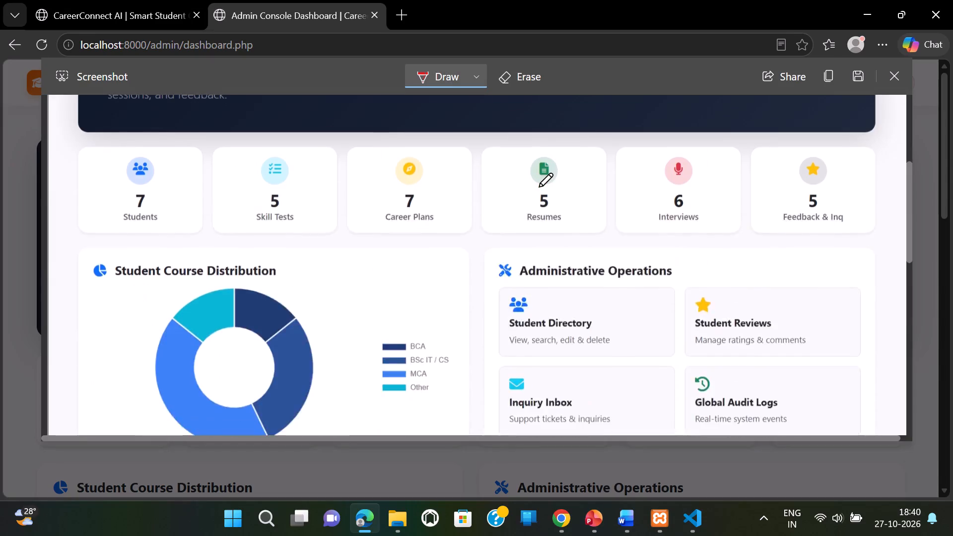
pyautogui.scroll(-11, 540, 187)
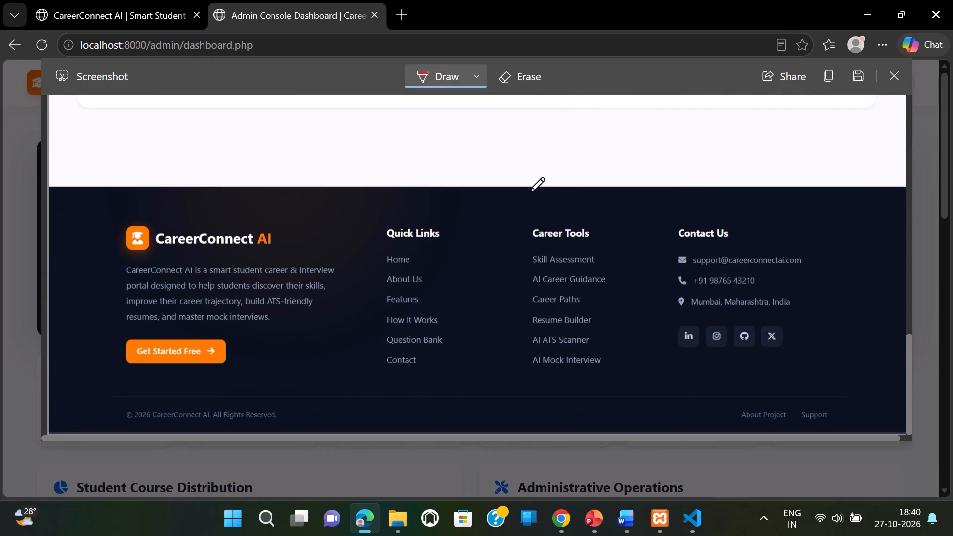
pyautogui.click(826, 80)
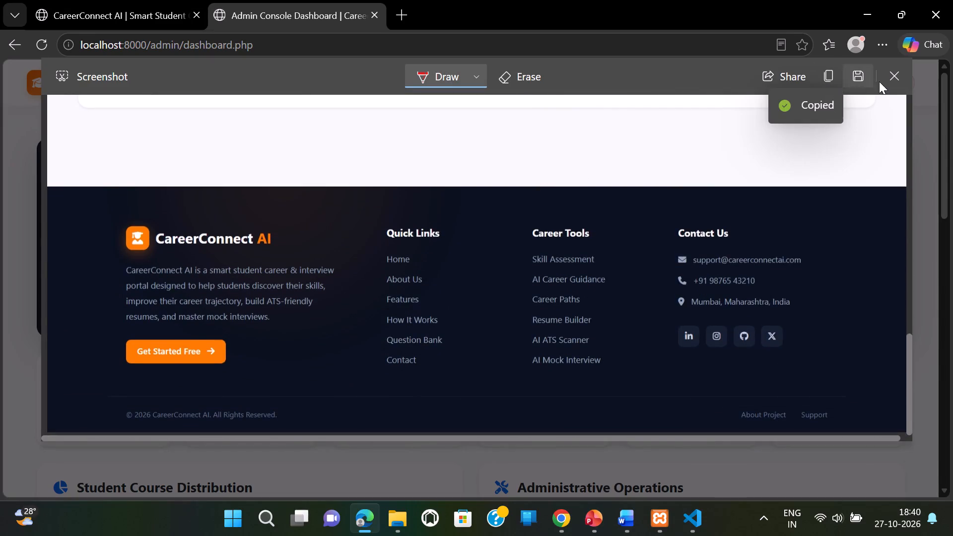
pyautogui.click(895, 81)
# Switch to PowerPoint, paste the admin dashboard screenshot onto slide 12 and move it below the slide title.
pyautogui.click(595, 513)
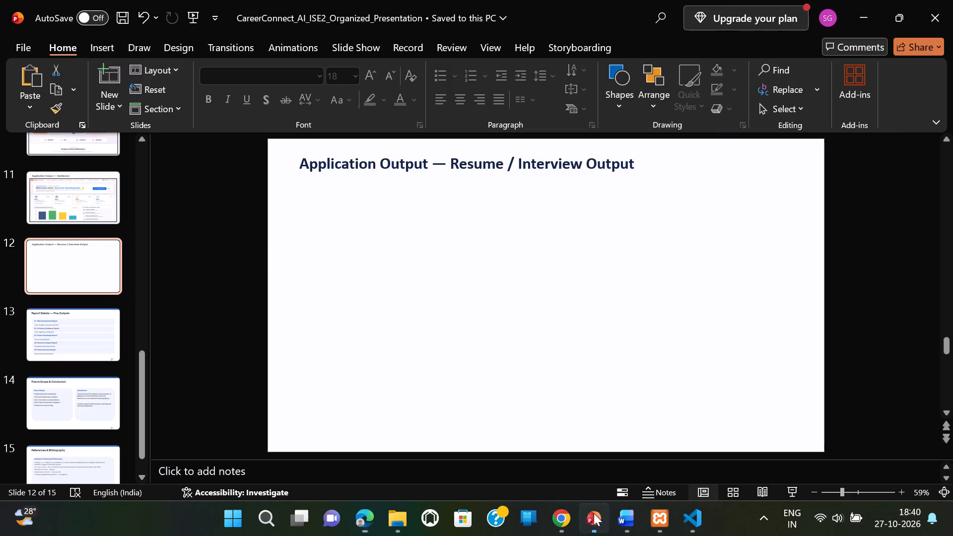
pyautogui.click(428, 261)
pyautogui.hotkey('ctrl', 'v')
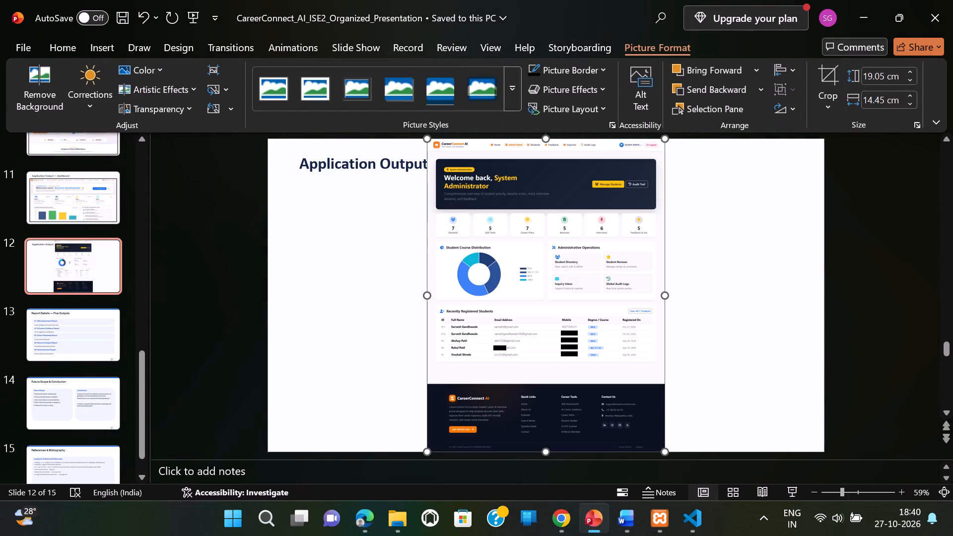
pyautogui.moveTo(537, 228); pyautogui.dragTo(521, 275)
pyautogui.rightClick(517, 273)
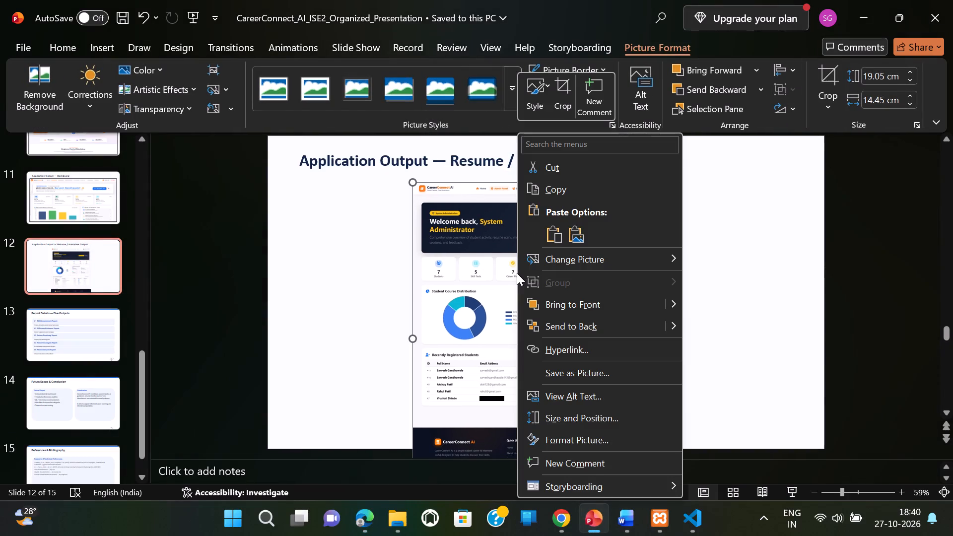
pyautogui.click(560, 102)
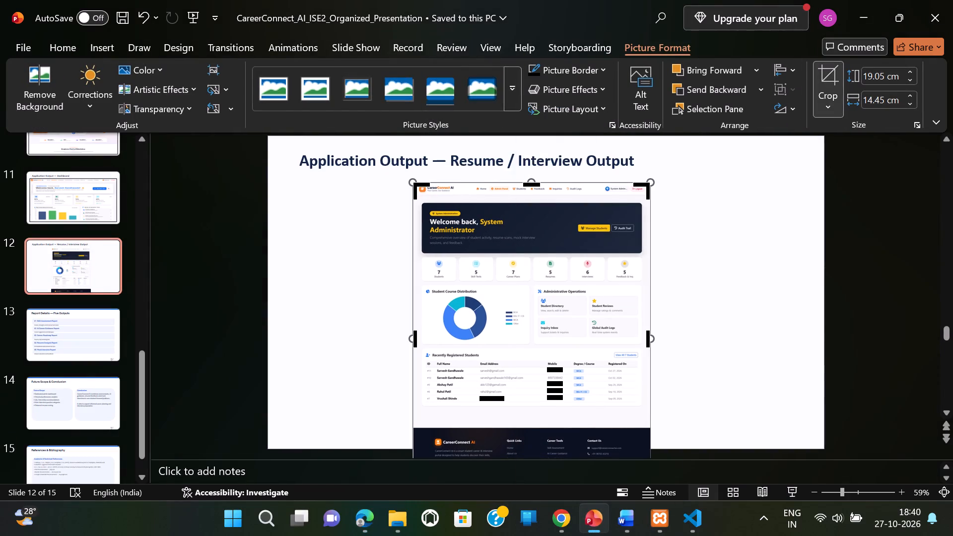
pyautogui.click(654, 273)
# Move the screenshot up on slide 12 until its footer lies fully within the slide and its top extends above it.
pyautogui.moveTo(595, 295); pyautogui.dragTo(602, 253)
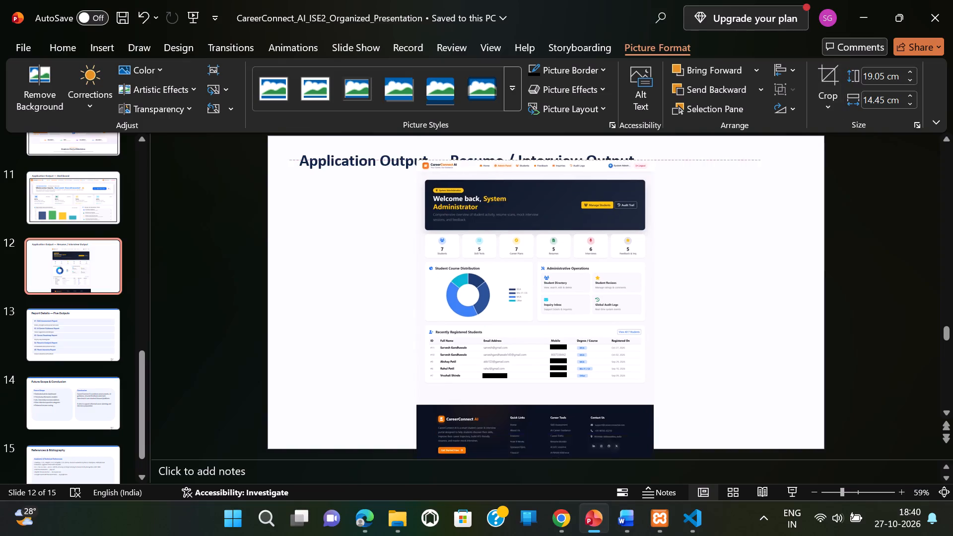
pyautogui.moveTo(602, 253); pyautogui.dragTo(604, 209)
pyautogui.rightClick(558, 264)
pyautogui.click(579, 244)
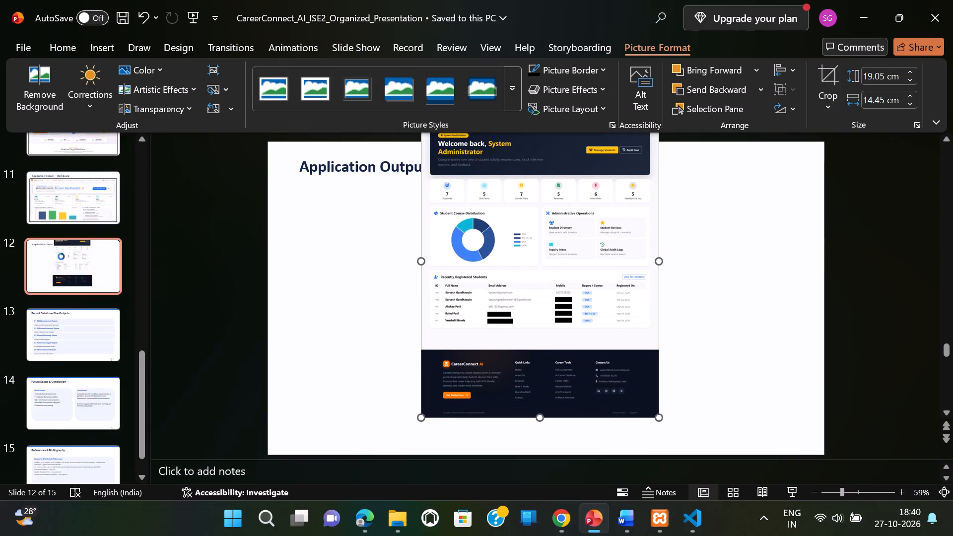
# Crop the bottom of slide 12's admin dashboard screenshot to just above Recently Registered Students, leaving it 10.13 cm high.
pyautogui.rightClick(544, 235)
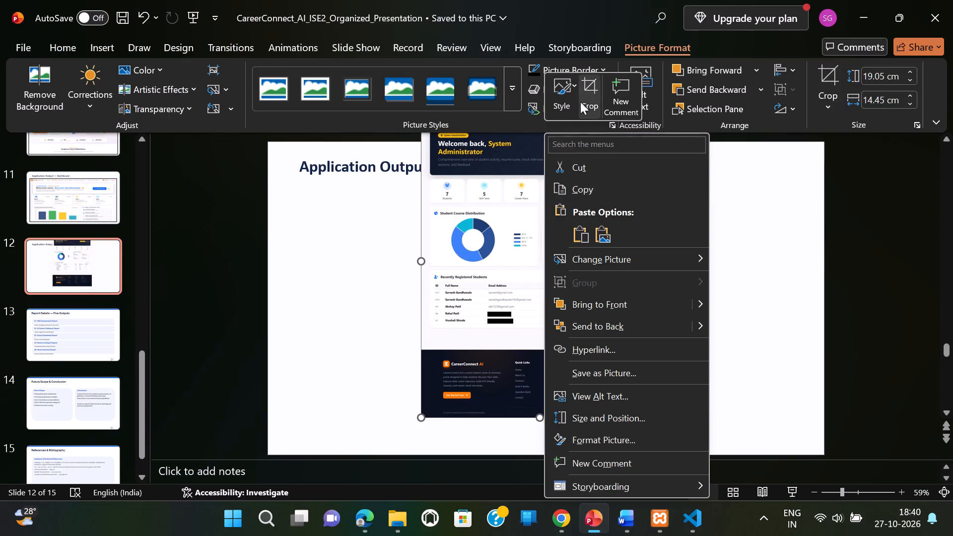
pyautogui.click(580, 102)
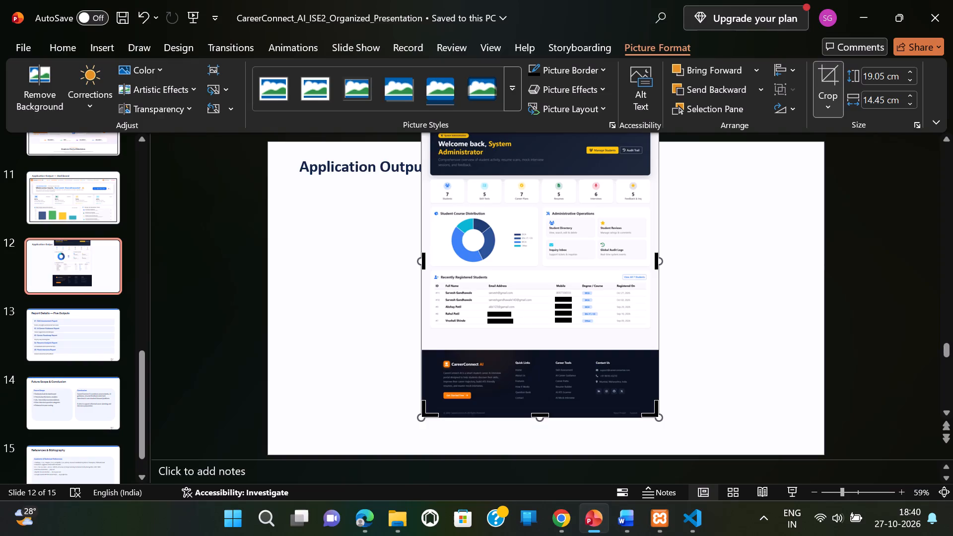
pyautogui.moveTo(539, 415); pyautogui.dragTo(572, 268)
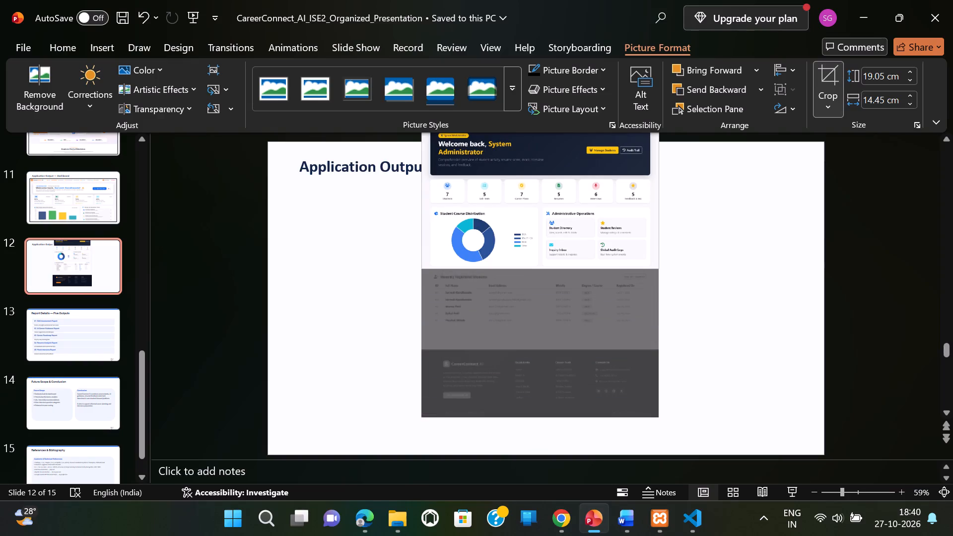
pyautogui.moveTo(572, 268); pyautogui.dragTo(573, 296)
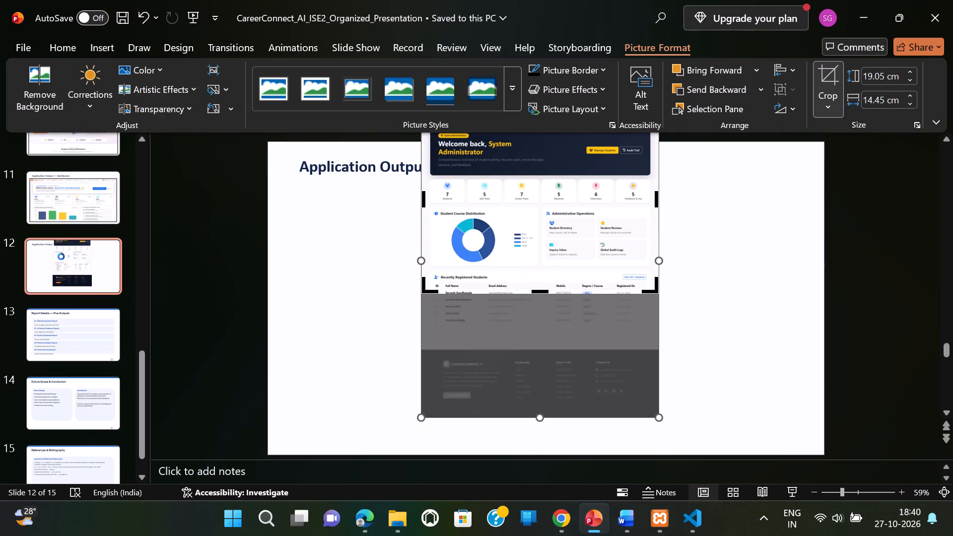
pyautogui.scroll(2, 572, 262)
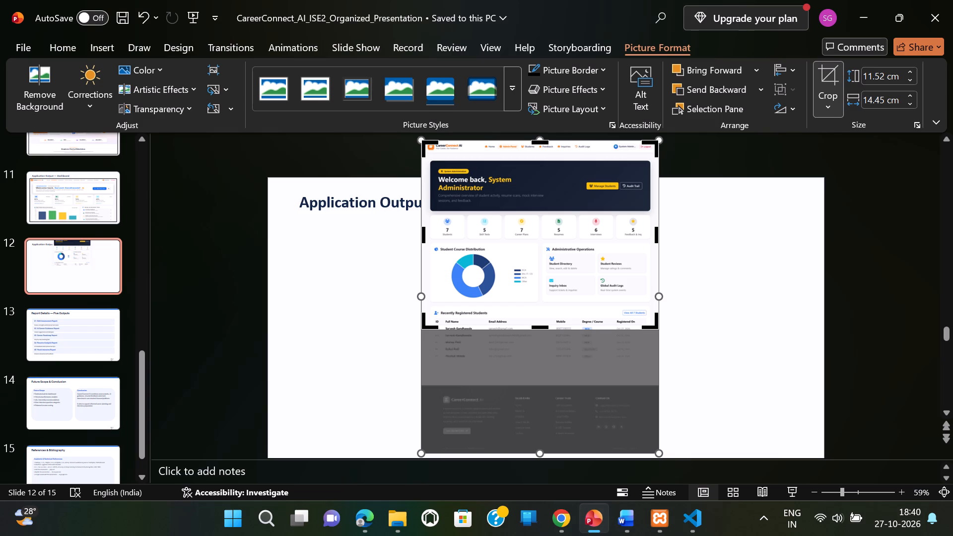
pyautogui.moveTo(543, 327); pyautogui.dragTo(551, 308)
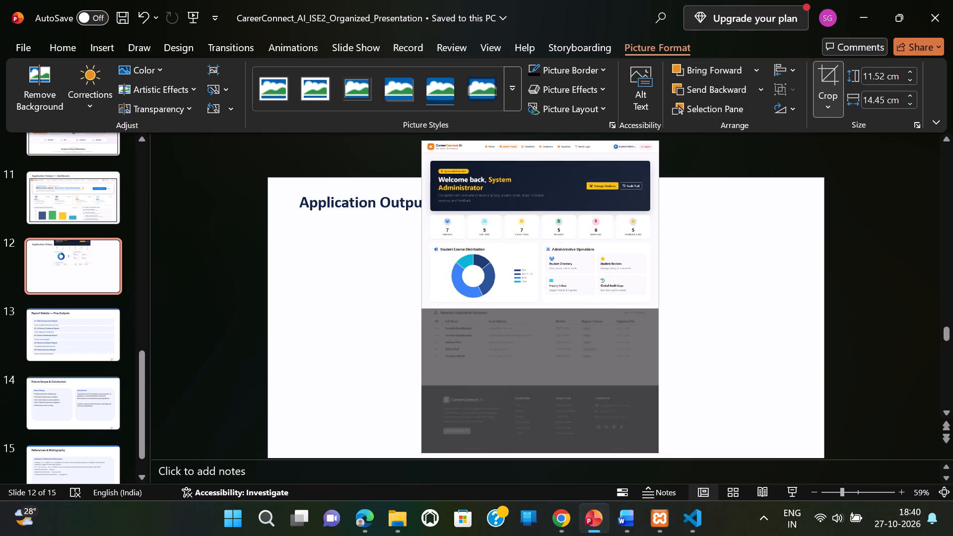
pyautogui.moveTo(551, 308); pyautogui.dragTo(552, 307)
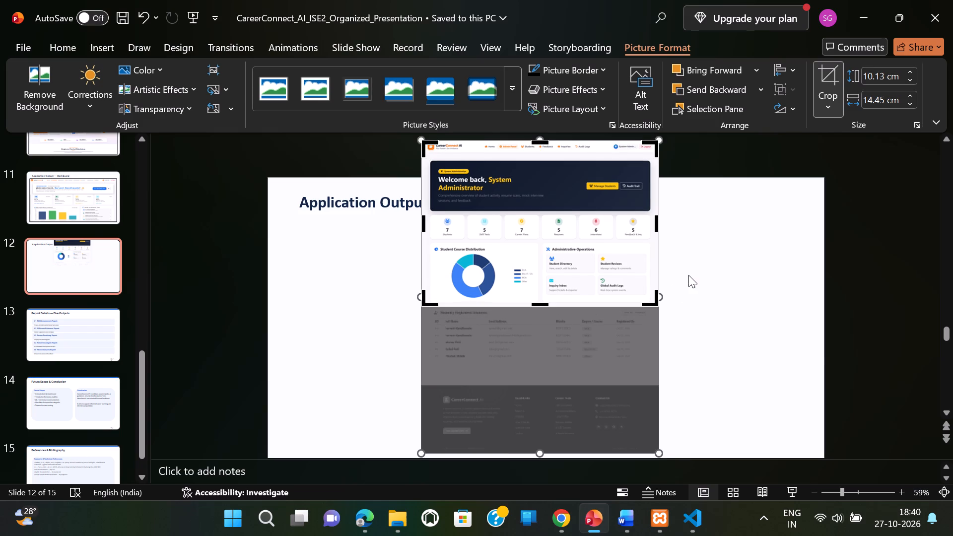
pyautogui.click(689, 275)
# Place the cropped screenshot centred below slide 12's title and stretch it to about 30.75 cm wide and 15.27 cm high.
pyautogui.moveTo(608, 259); pyautogui.dragTo(553, 357)
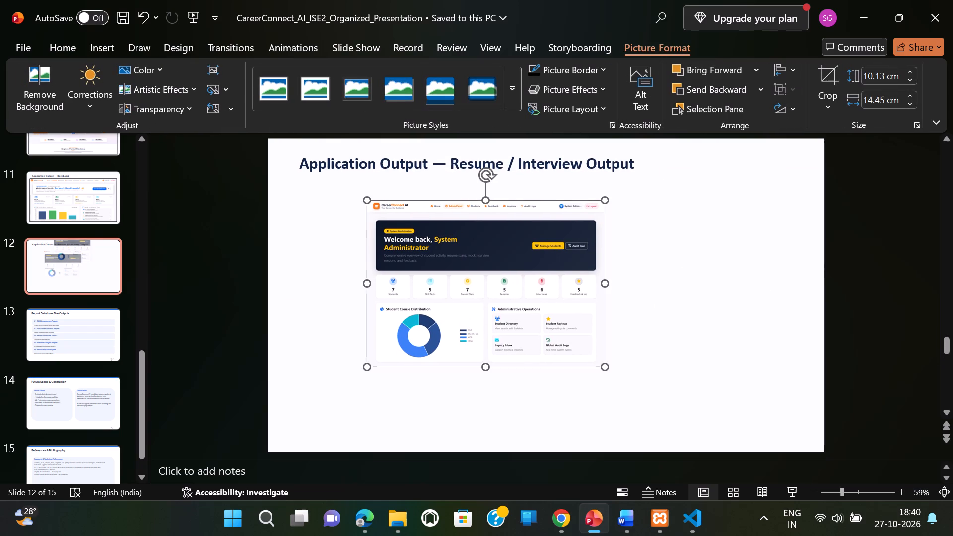
pyautogui.moveTo(608, 285); pyautogui.dragTo(806, 272)
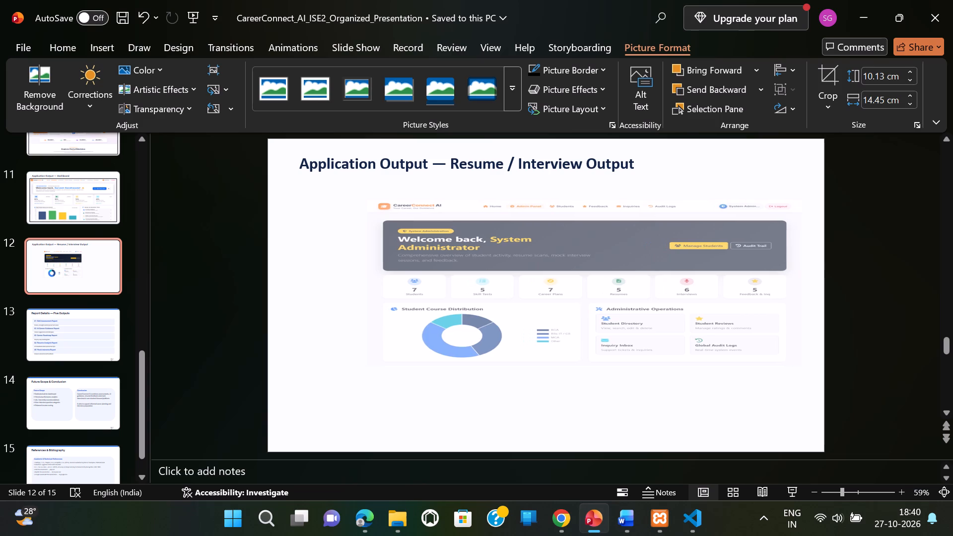
pyautogui.moveTo(806, 272); pyautogui.dragTo(806, 272)
pyautogui.moveTo(371, 282); pyautogui.dragTo(284, 274)
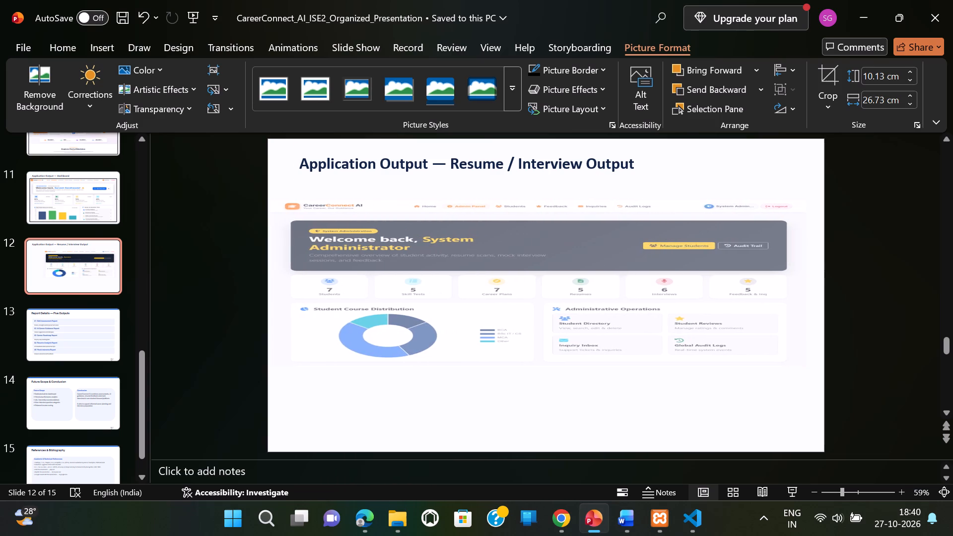
pyautogui.moveTo(284, 274); pyautogui.dragTo(285, 274)
pyautogui.moveTo(483, 249); pyautogui.dragTo(482, 227)
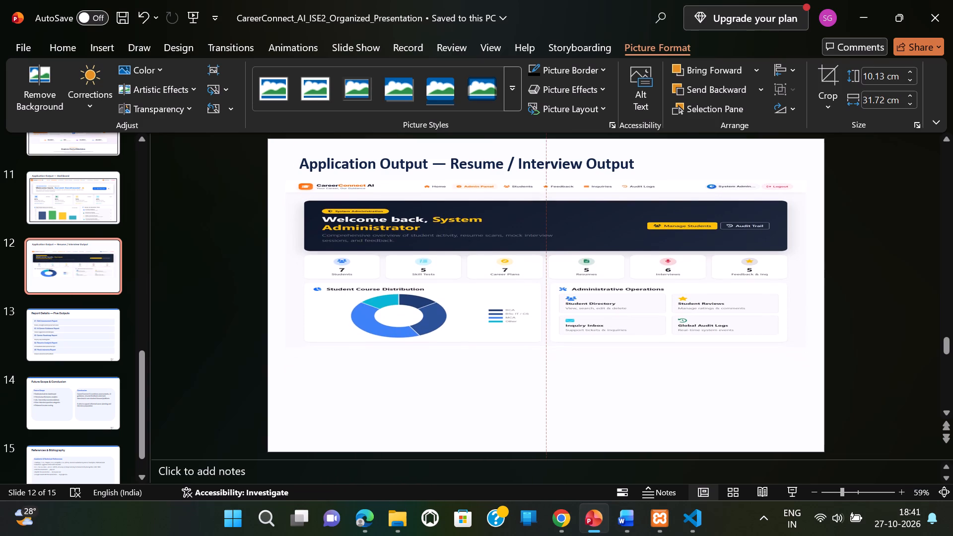
pyautogui.moveTo(482, 227); pyautogui.dragTo(482, 227)
pyautogui.click(541, 343)
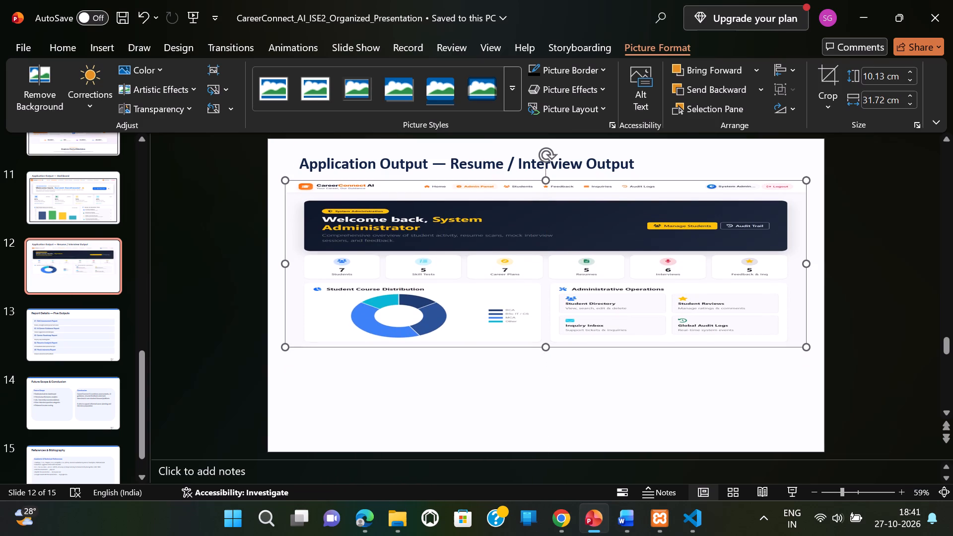
pyautogui.moveTo(545, 346); pyautogui.dragTo(550, 431)
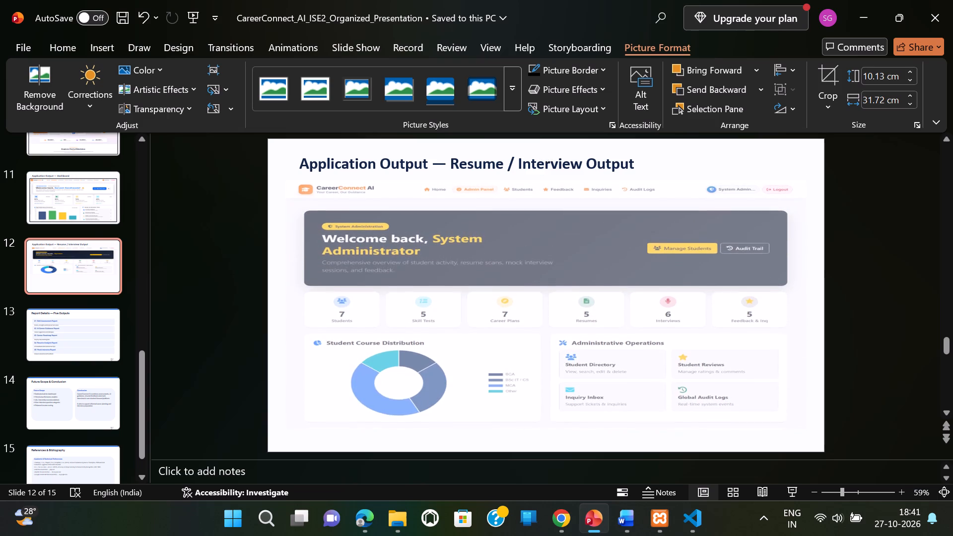
pyautogui.moveTo(550, 431); pyautogui.dragTo(550, 431)
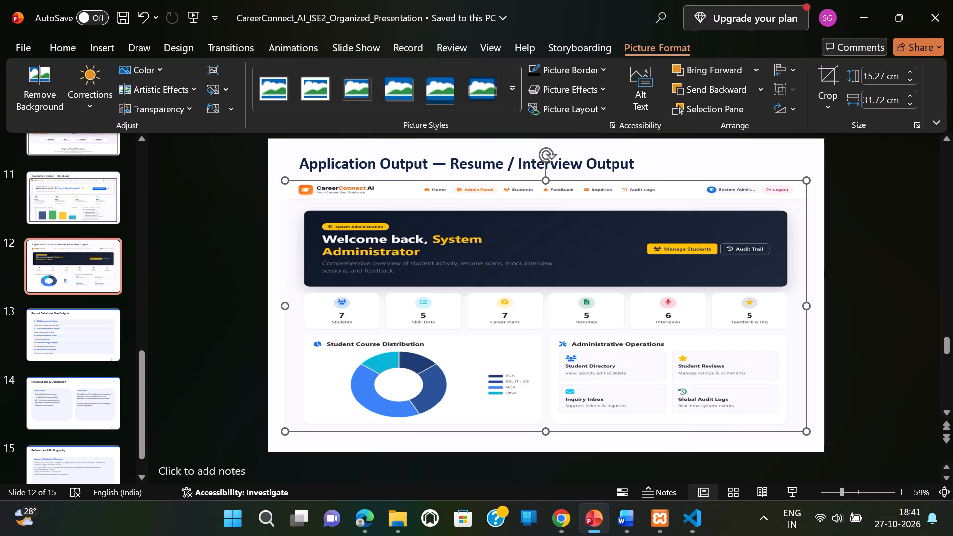
pyautogui.moveTo(804, 305); pyautogui.dragTo(790, 305)
pyautogui.moveTo(614, 317); pyautogui.dragTo(618, 318)
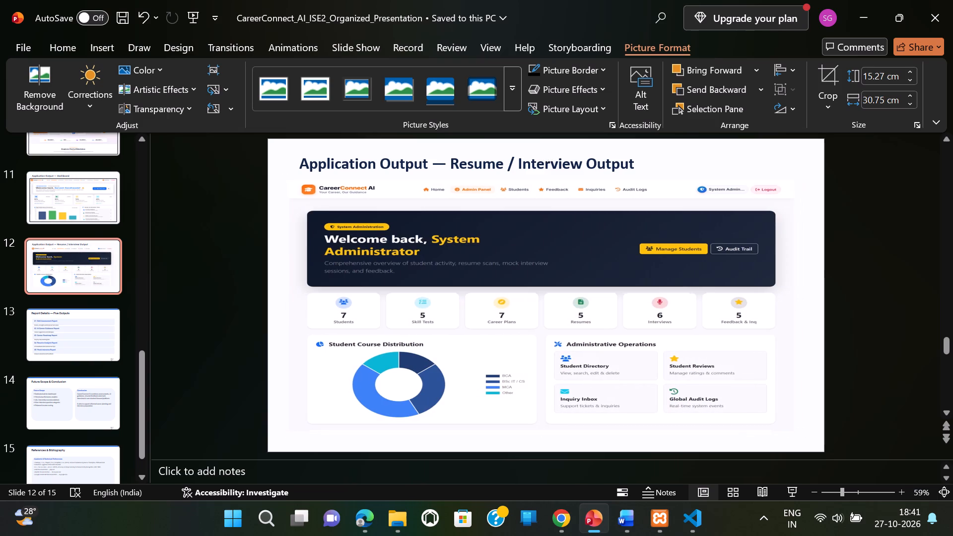
pyautogui.moveTo(618, 318); pyautogui.dragTo(621, 318)
# Add a thin dark border around the admin dashboard screenshot on slide 12.
pyautogui.click(697, 168)
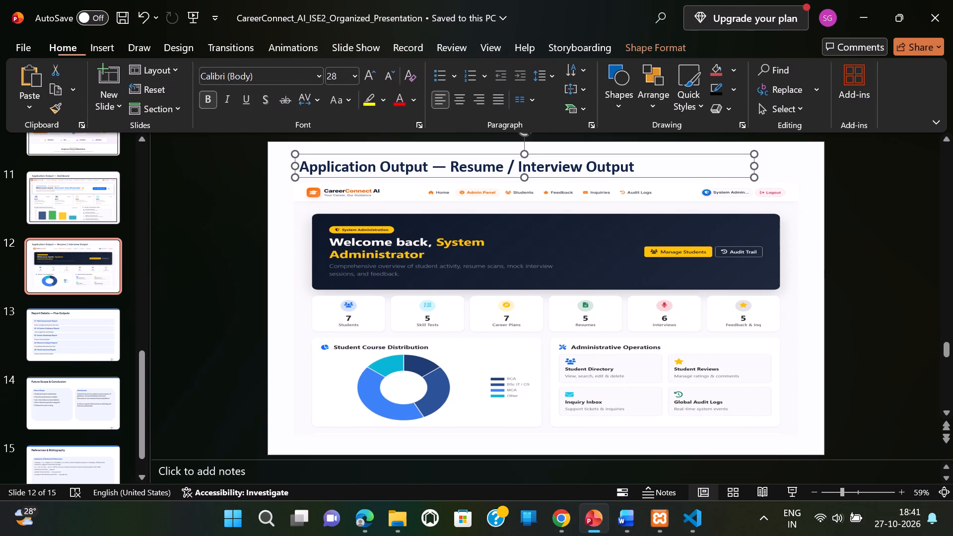
pyautogui.click(533, 318)
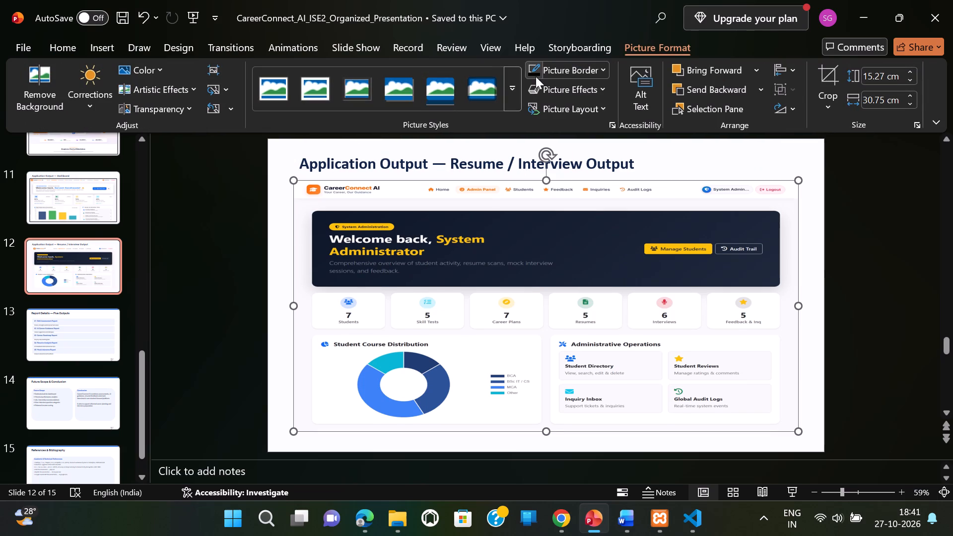
pyautogui.click(535, 76)
# Change slide 12's title to "Application Output — Admin Side" and save the presentation.
pyautogui.click(668, 163)
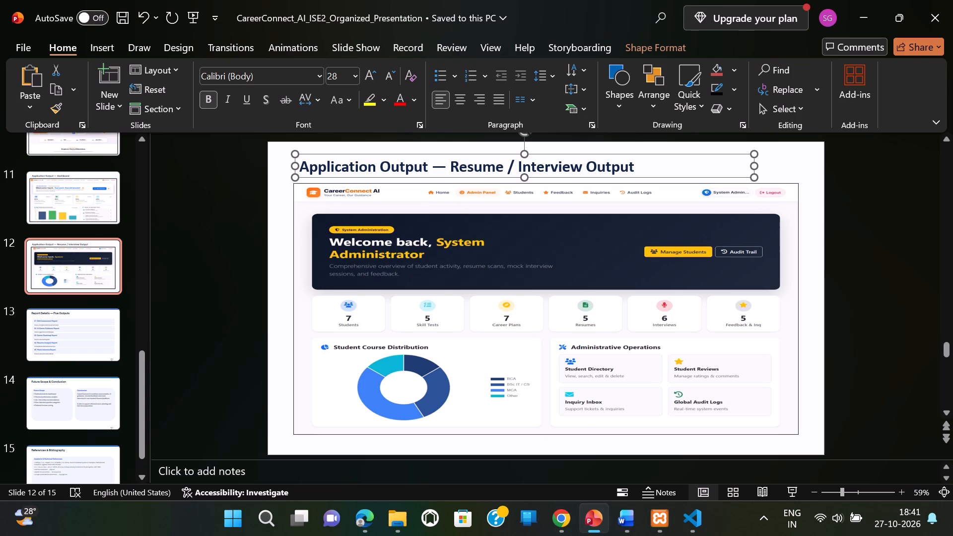
pyautogui.doubleClick(603, 166)
pyautogui.press('BackSpace')
pyautogui.press('BackSpace')
pyautogui.press('BackSpace')
pyautogui.press('BackSpace')
pyautogui.press('BackSpace')
pyautogui.press('BackSpace')
pyautogui.press('BackSpace')
pyautogui.press('BackSpace')
pyautogui.press('BackSpace')
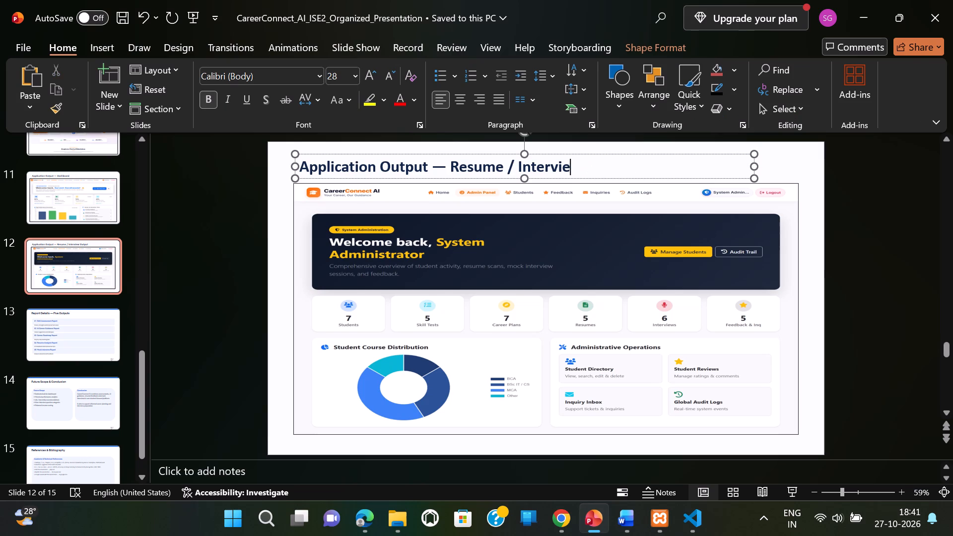
pyautogui.press('BackSpace')
pyautogui.press('BackSpace')
pyautogui.press('BackSpace')
pyautogui.press('BackSpace')
pyautogui.press('BackSpace')
pyautogui.press('BackSpace')
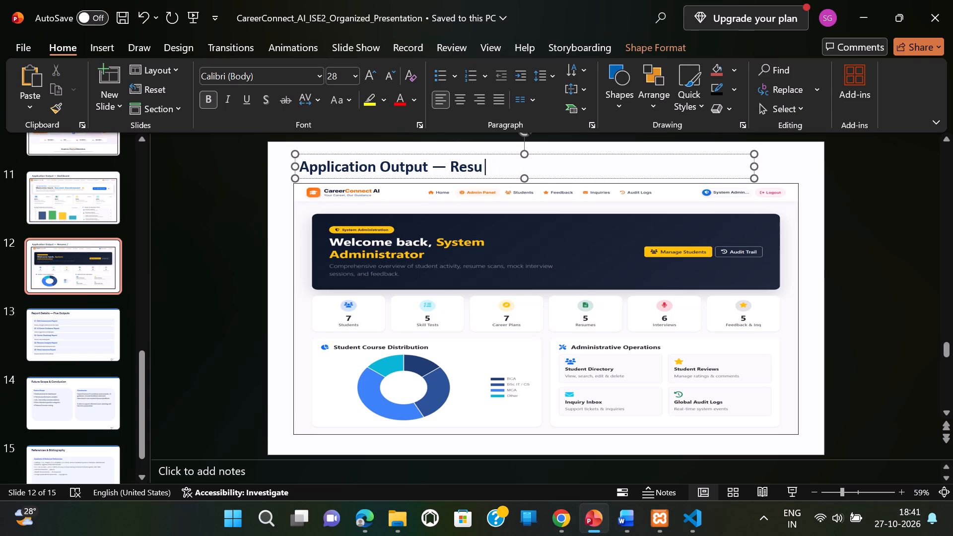
pyautogui.press('BackSpace')
pyautogui.press('BackSpace')
pyautogui.press('BackSpace')
pyautogui.press('BackSpace')
pyautogui.write('Admi')
pyautogui.press('space')
pyautogui.press('BackSpace')
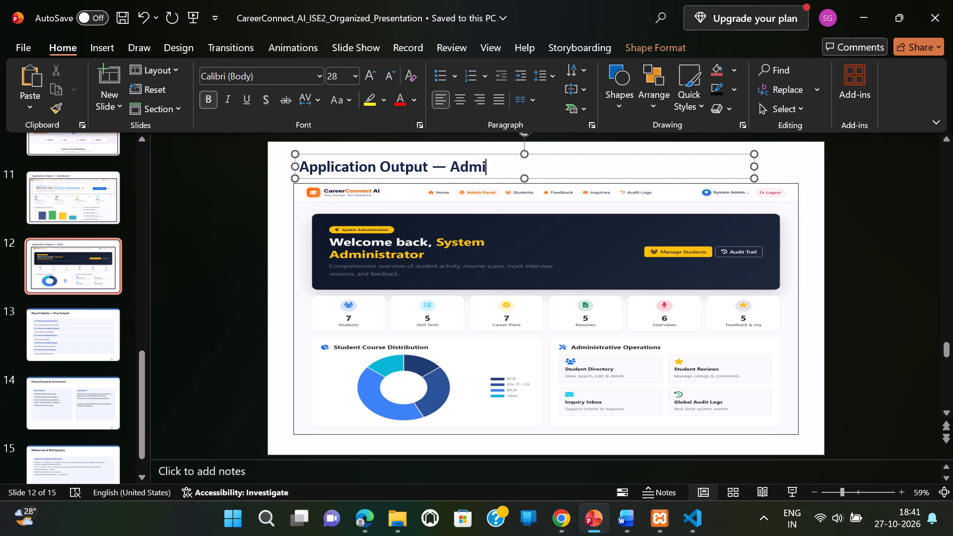
pyautogui.write('n Side')
pyautogui.press('space')
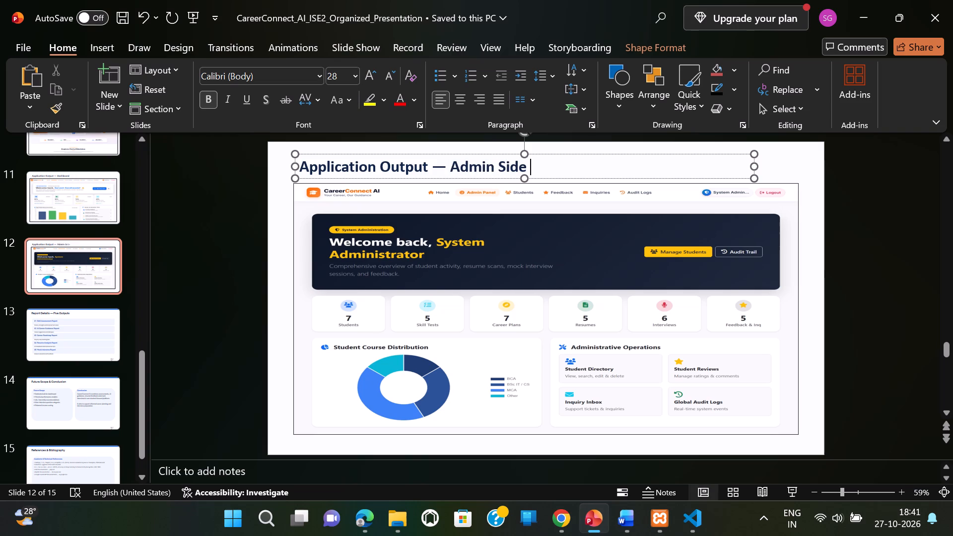
pyautogui.hotkey('ctrl', 's')
pyautogui.click(589, 217)
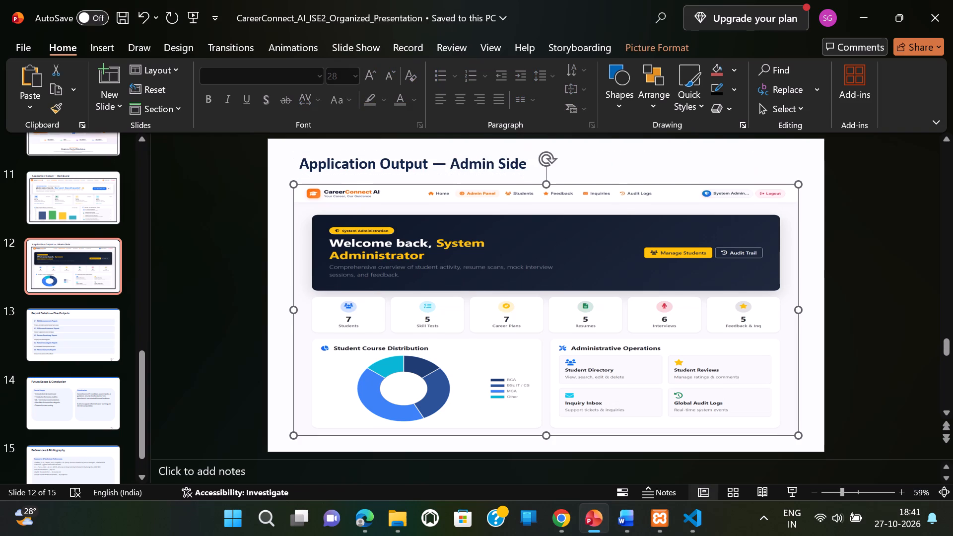
pyautogui.click(868, 230)
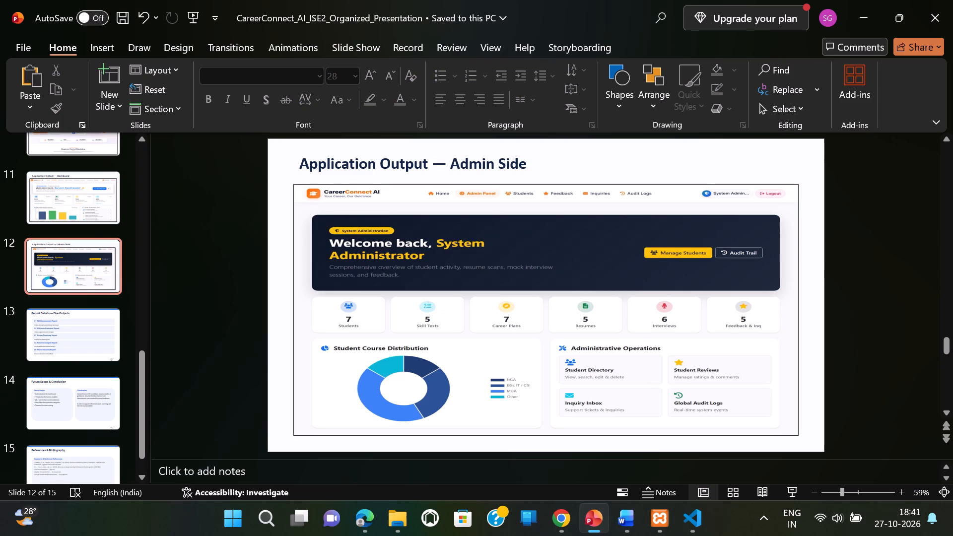
# Review slides 11 to 14, examining the report entries on the Report Details — Five Outputs slide.
pyautogui.click(87, 202)
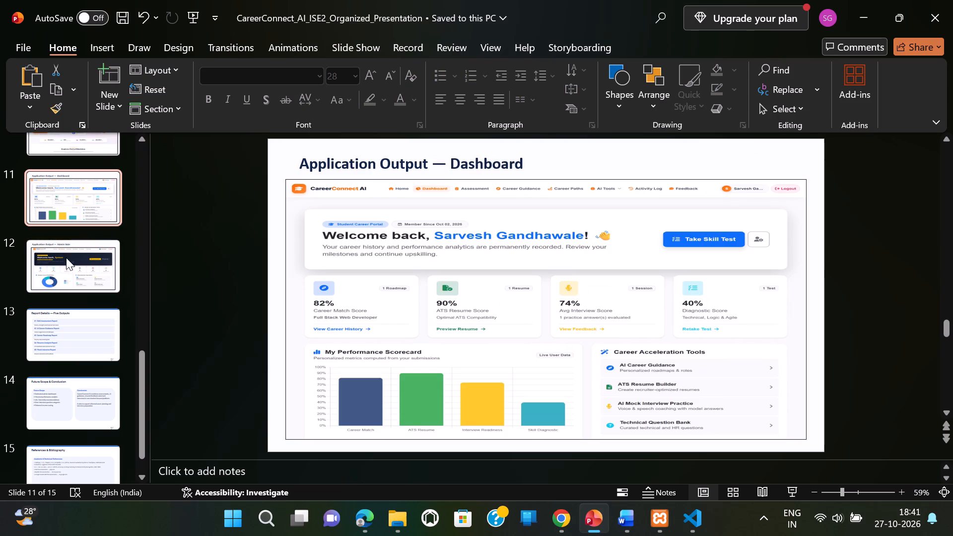
pyautogui.click(68, 268)
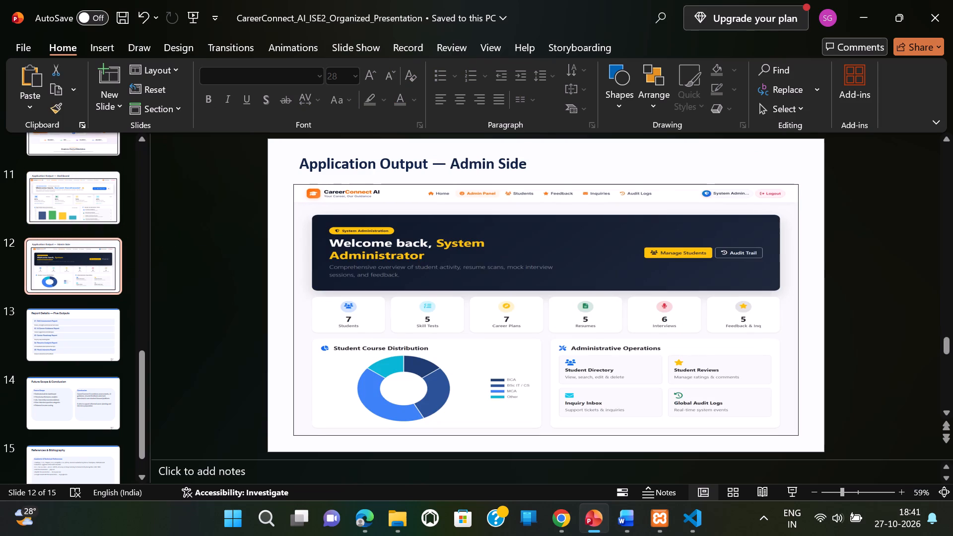
pyautogui.click(109, 334)
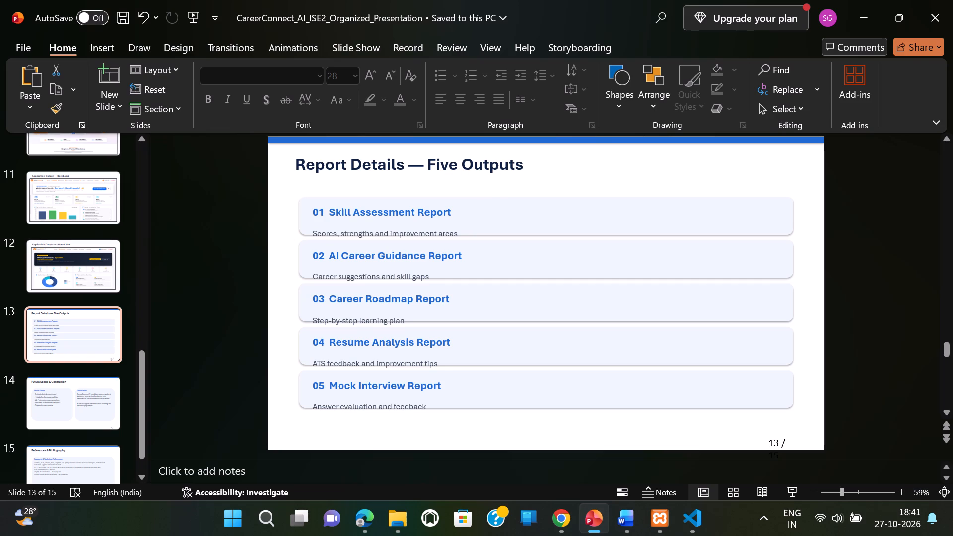
pyautogui.click(455, 386)
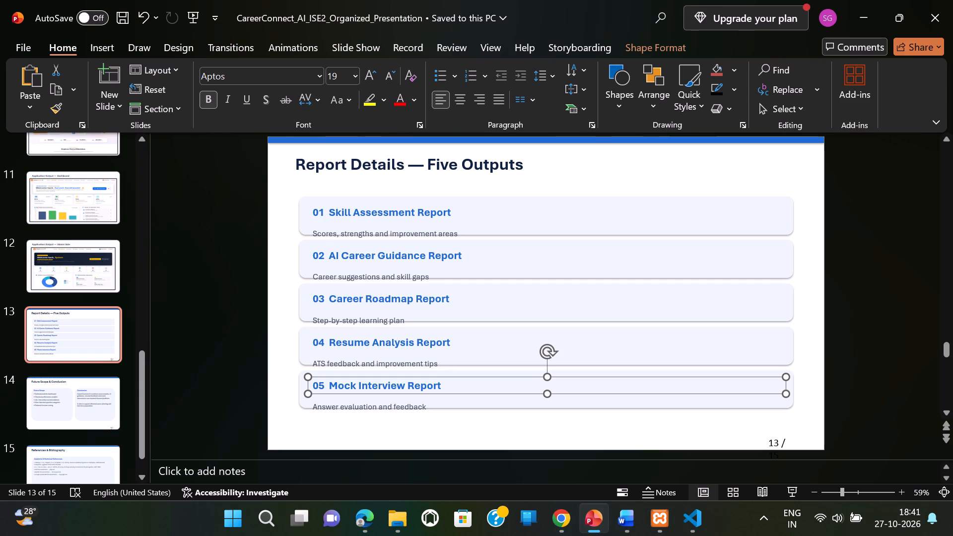
pyautogui.click(421, 208)
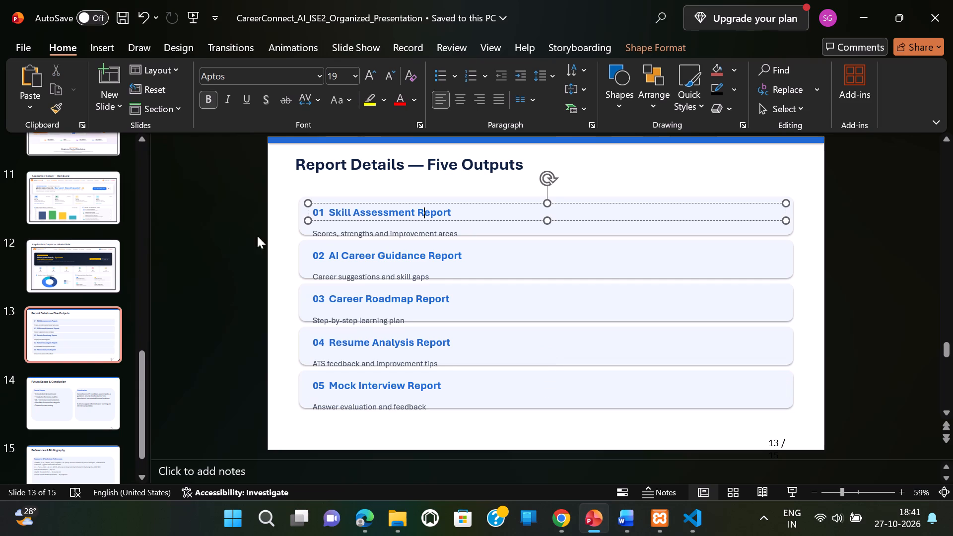
pyautogui.click(105, 204)
pyautogui.click(94, 291)
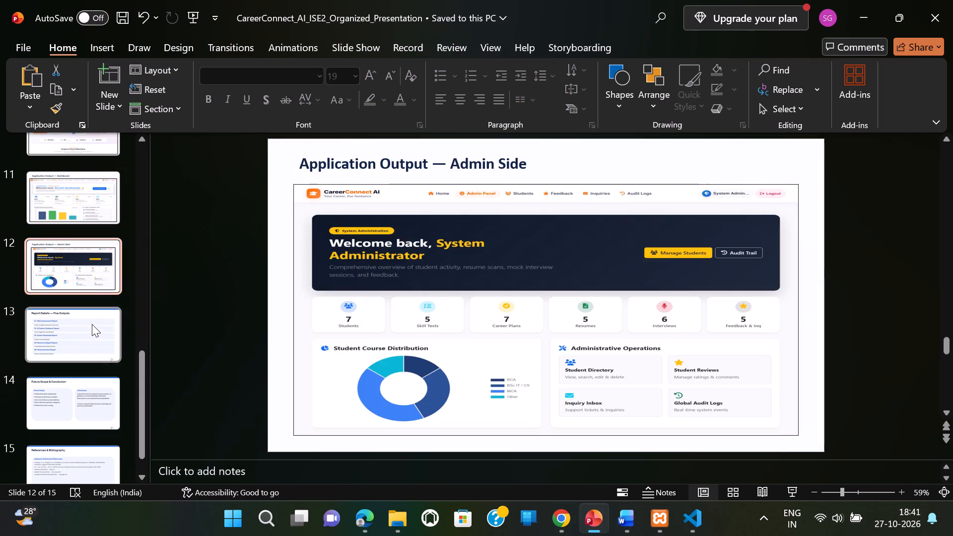
pyautogui.click(92, 324)
pyautogui.click(80, 392)
# Delete slide 13, "Report Details — Five Outputs".
pyautogui.click(86, 316)
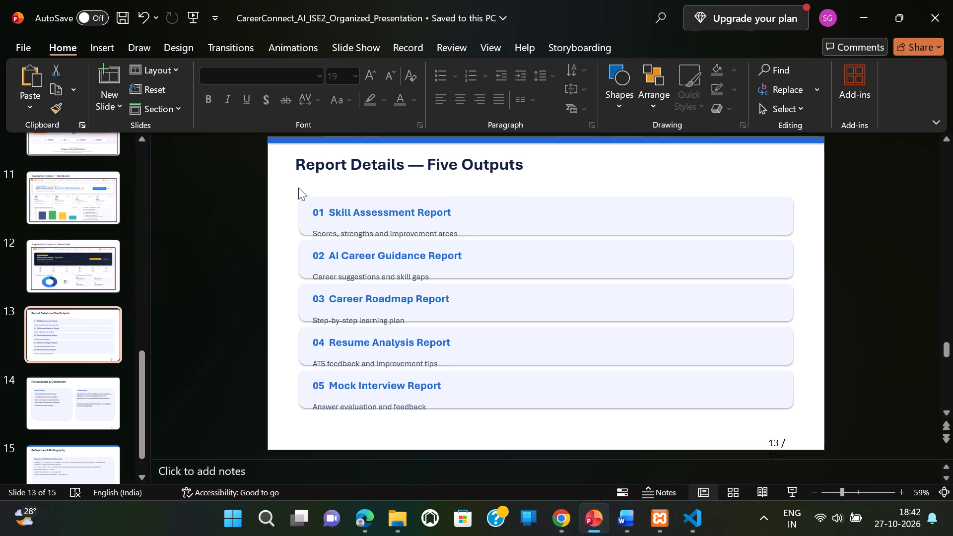
pyautogui.click(72, 334)
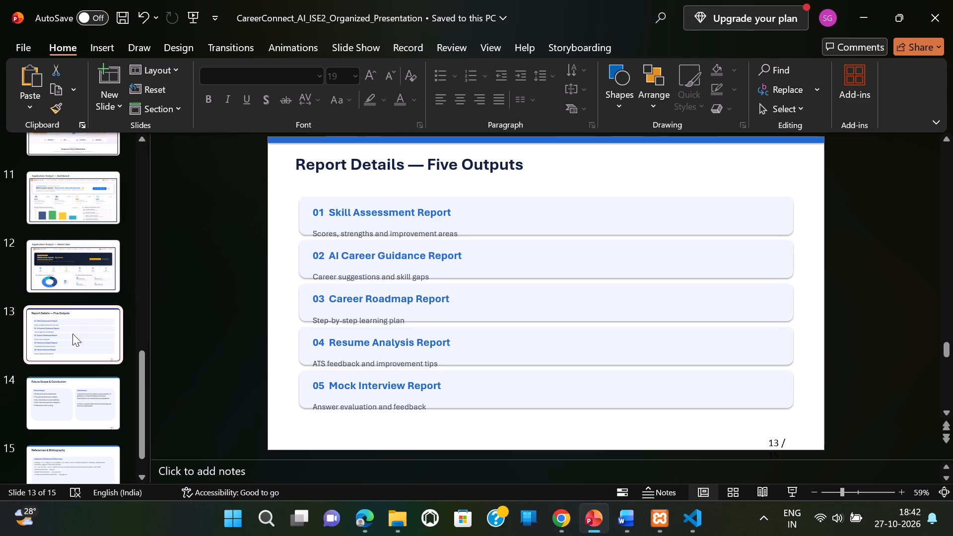
pyautogui.rightClick(72, 334)
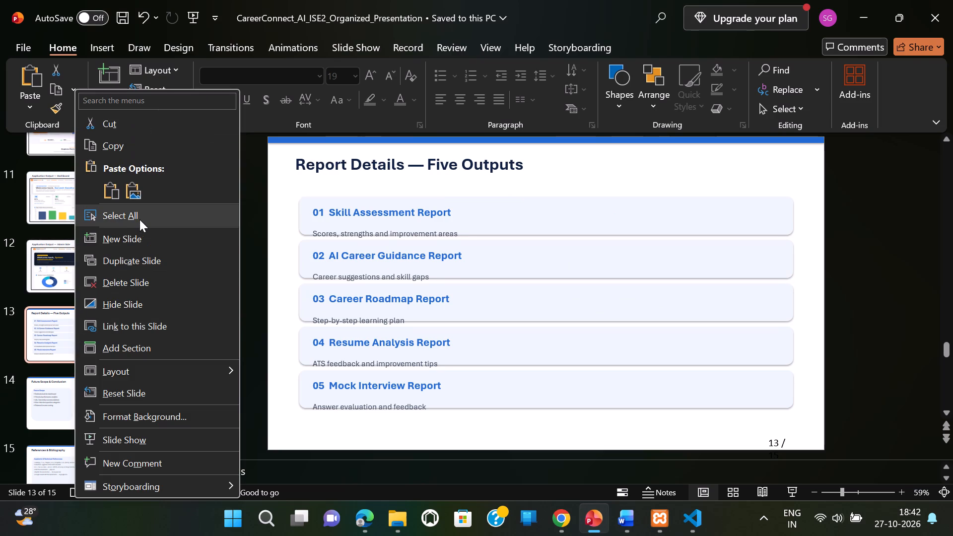
pyautogui.click(155, 288)
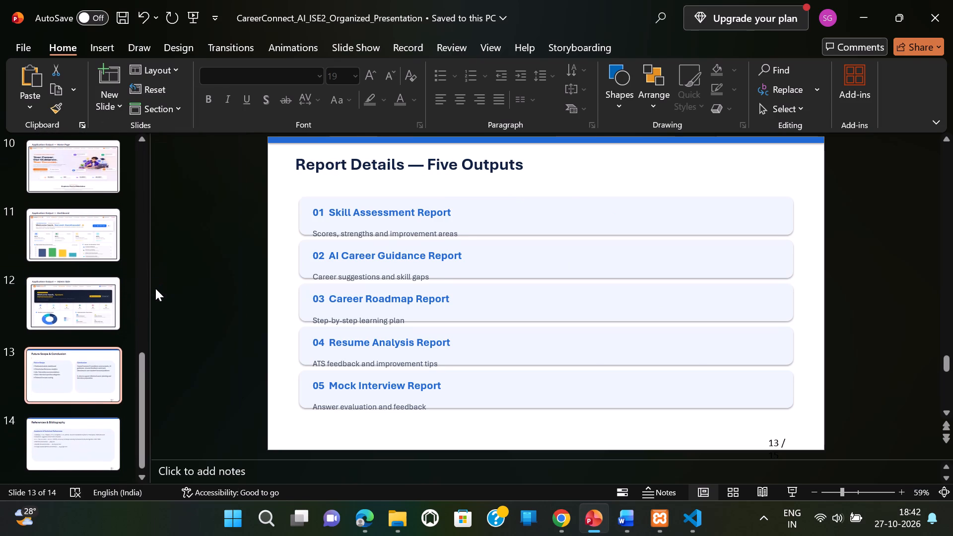
pyautogui.scroll(-2, 68, 305)
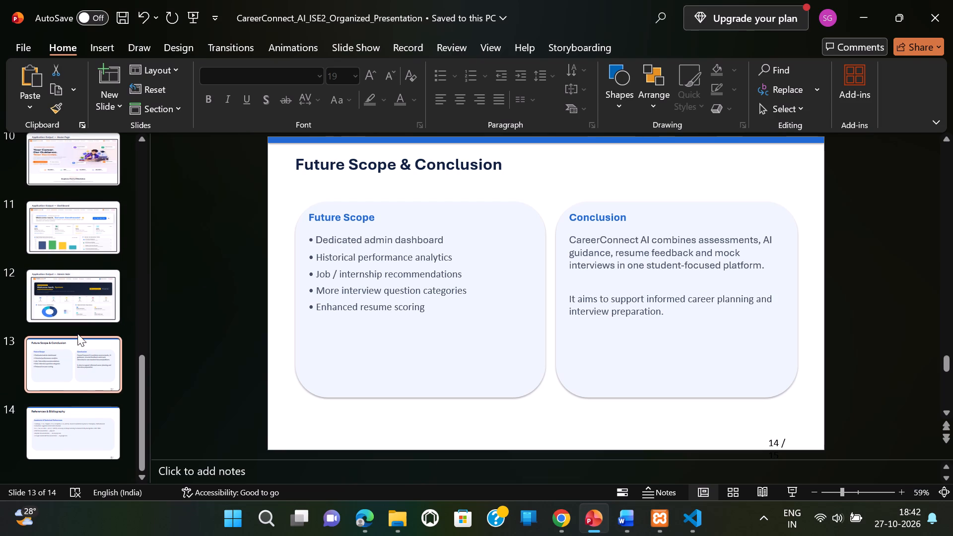
# Review the closing slides, examining slide 12, Future Scope & Conclusion, and References & Bibliography.
pyautogui.click(77, 356)
pyautogui.click(117, 432)
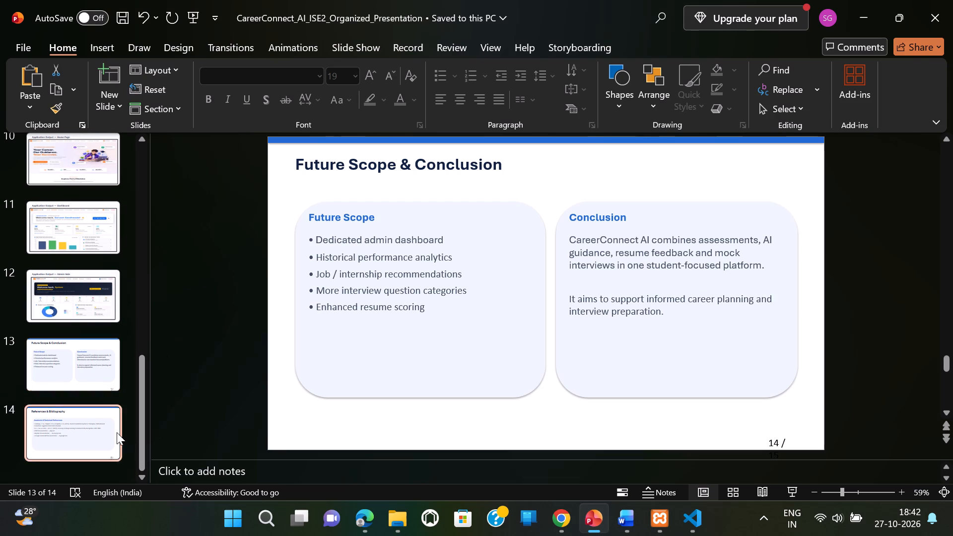
pyautogui.click(73, 300)
pyautogui.click(83, 366)
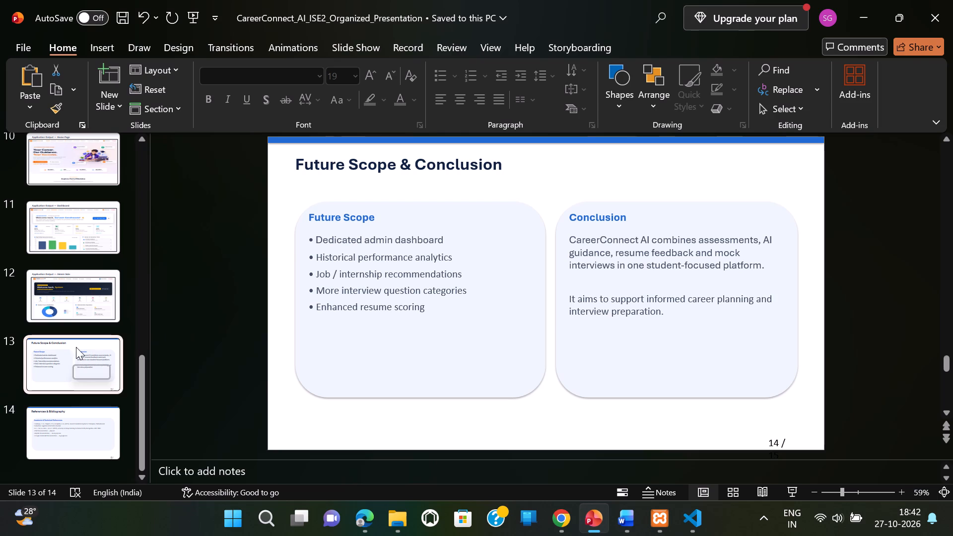
pyautogui.scroll(-2, 81, 338)
pyautogui.click(74, 361)
pyautogui.click(48, 433)
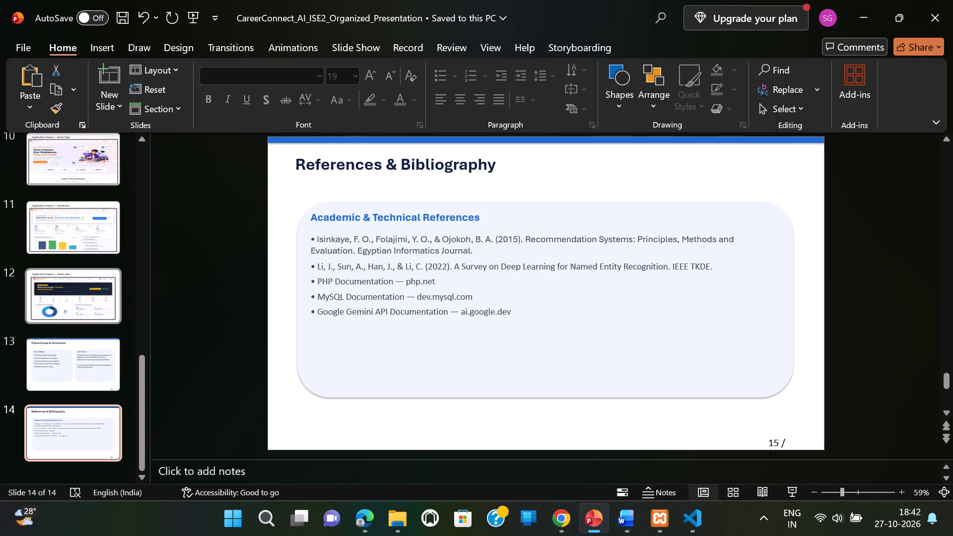
# Return to the start of the presentation and review the title slide and the Objectives & Research Hypotheses slide.
pyautogui.scroll(2, 76, 327)
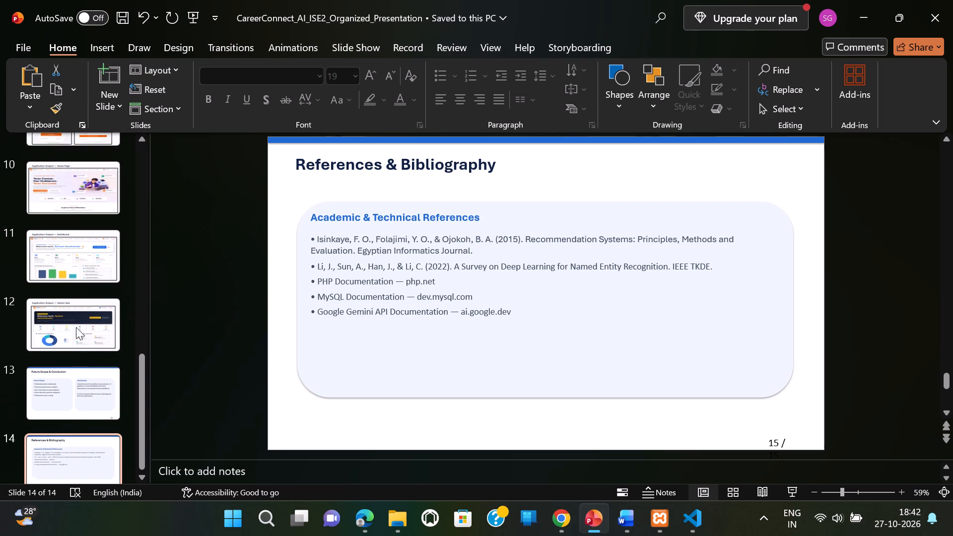
pyautogui.scroll(19, 76, 327)
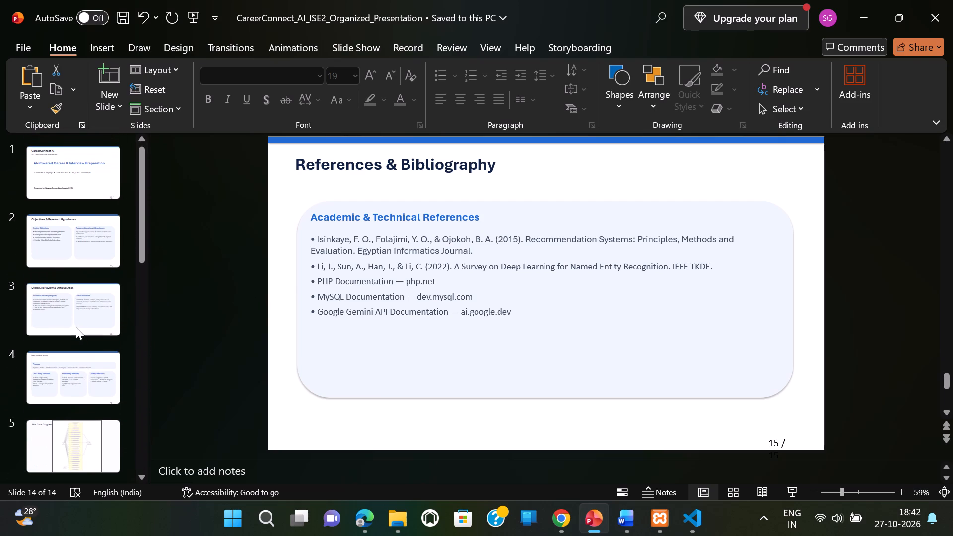
pyautogui.scroll(7, 76, 327)
pyautogui.click(65, 174)
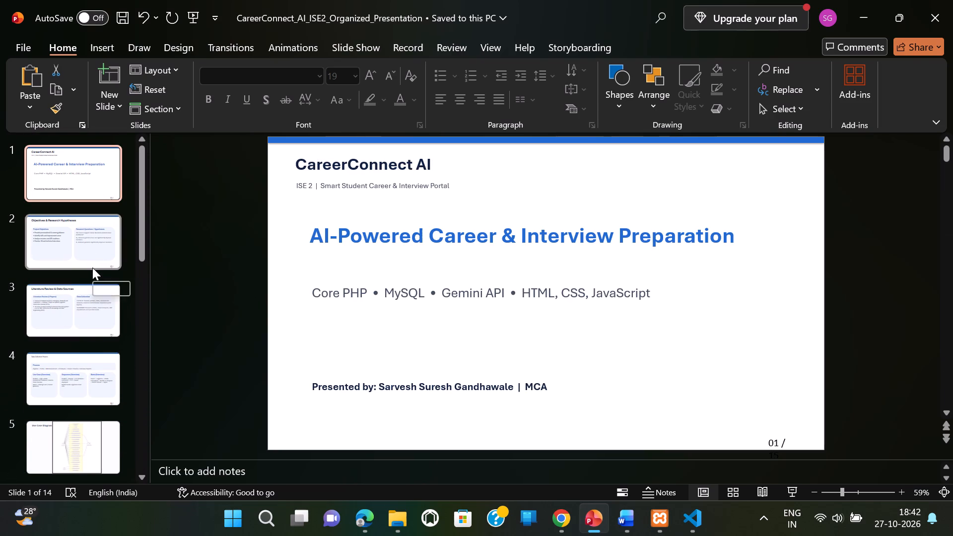
pyautogui.click(89, 259)
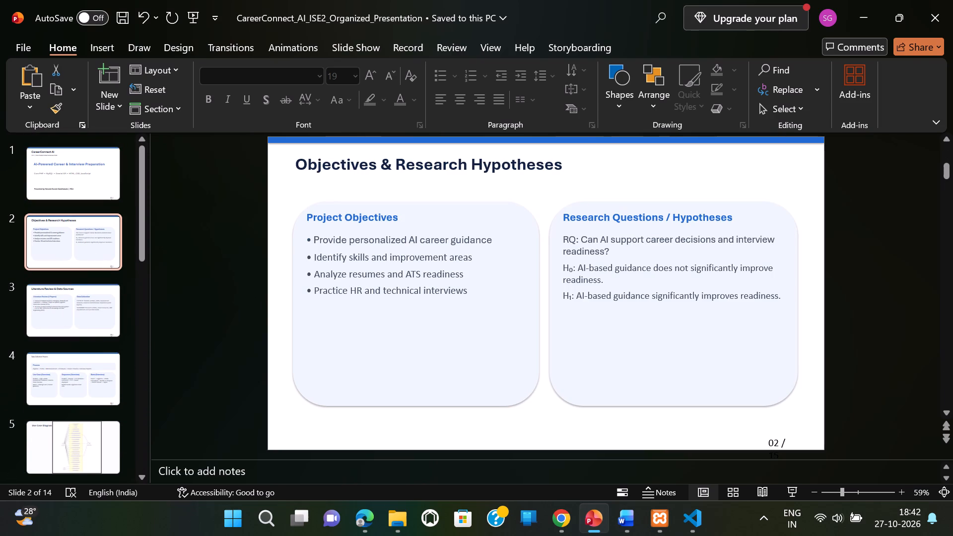
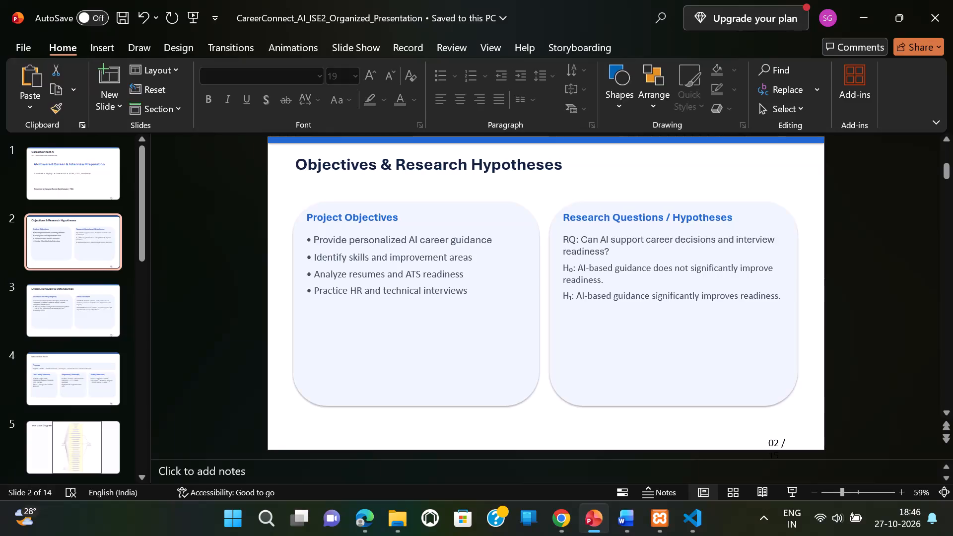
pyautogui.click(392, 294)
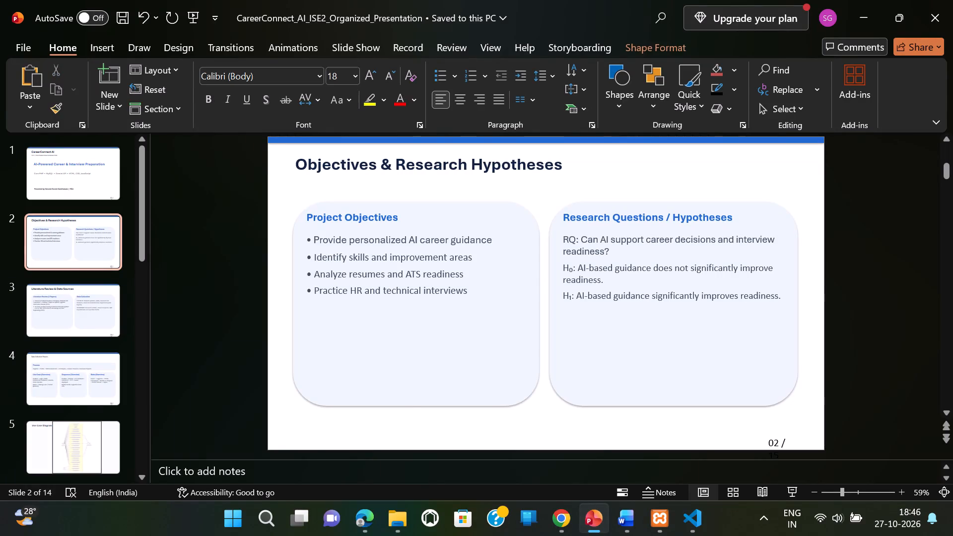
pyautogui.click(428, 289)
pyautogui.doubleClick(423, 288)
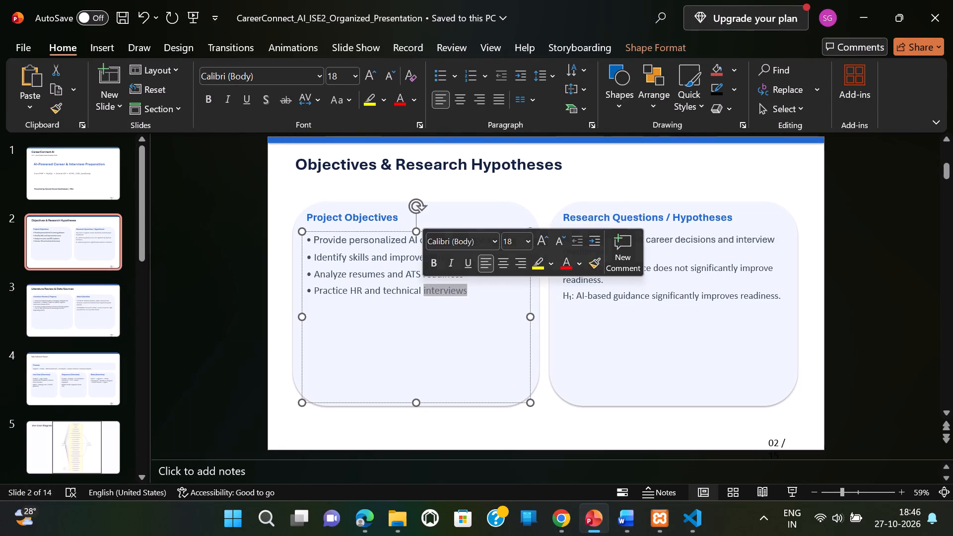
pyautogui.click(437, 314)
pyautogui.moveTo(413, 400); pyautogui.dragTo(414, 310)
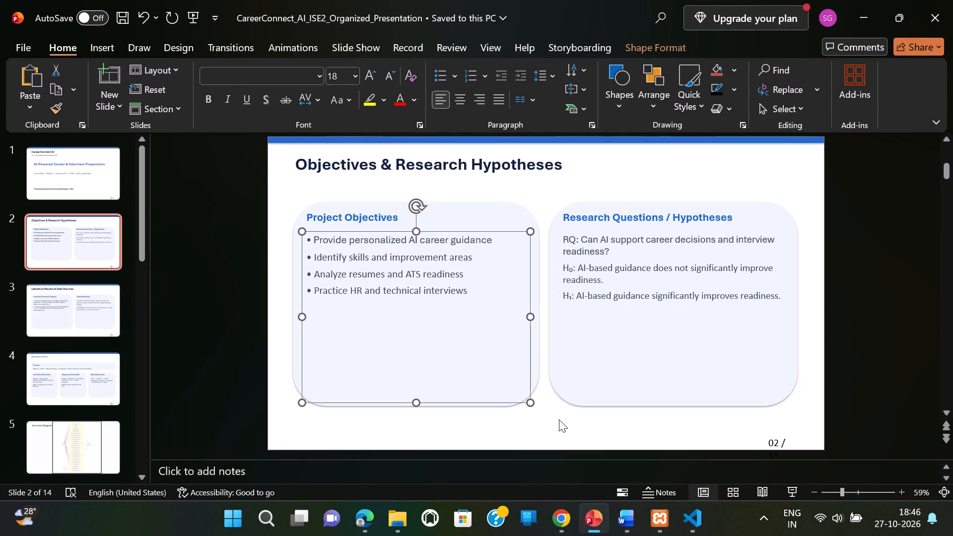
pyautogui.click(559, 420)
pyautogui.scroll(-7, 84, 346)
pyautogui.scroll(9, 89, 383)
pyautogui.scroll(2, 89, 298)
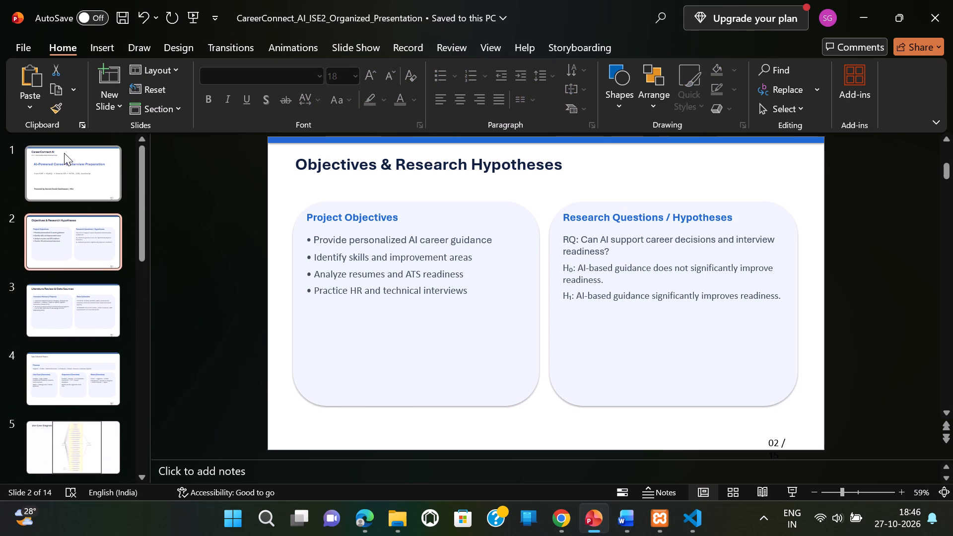
# Review slides 1 to 4, from the title slide through Literature Review & Data Sources to Data Collection Process.
pyautogui.click(64, 153)
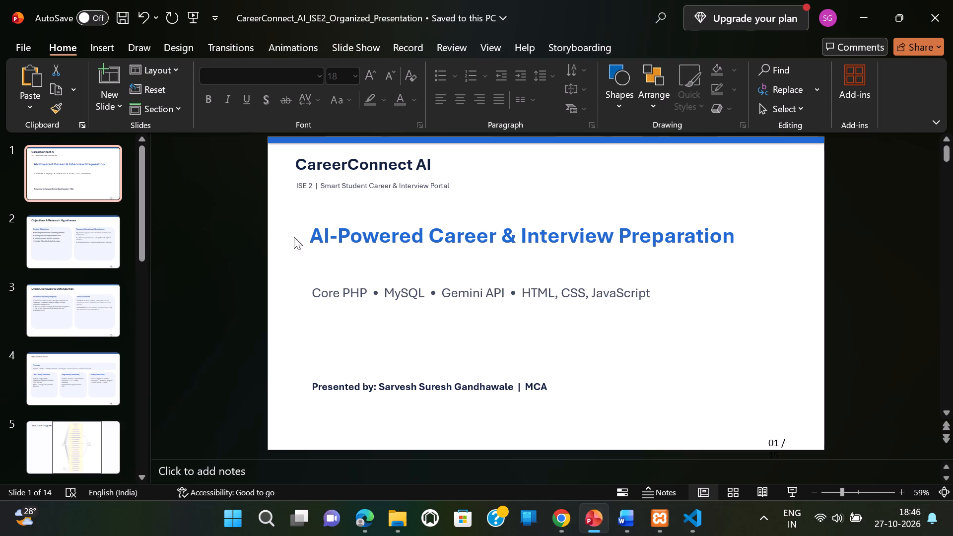
pyautogui.click(66, 220)
pyautogui.click(67, 296)
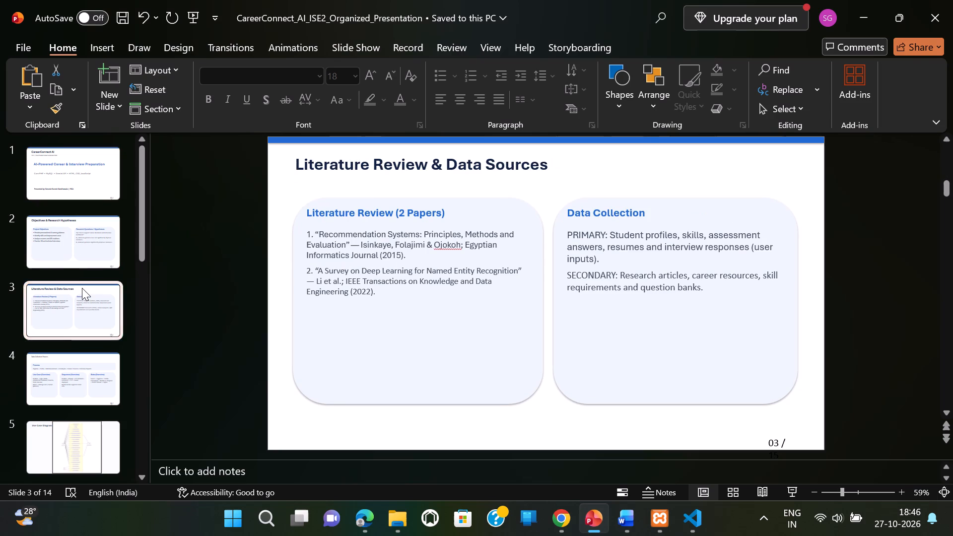
pyautogui.scroll(-1, 82, 288)
pyautogui.click(82, 331)
pyautogui.scroll(-2, 81, 329)
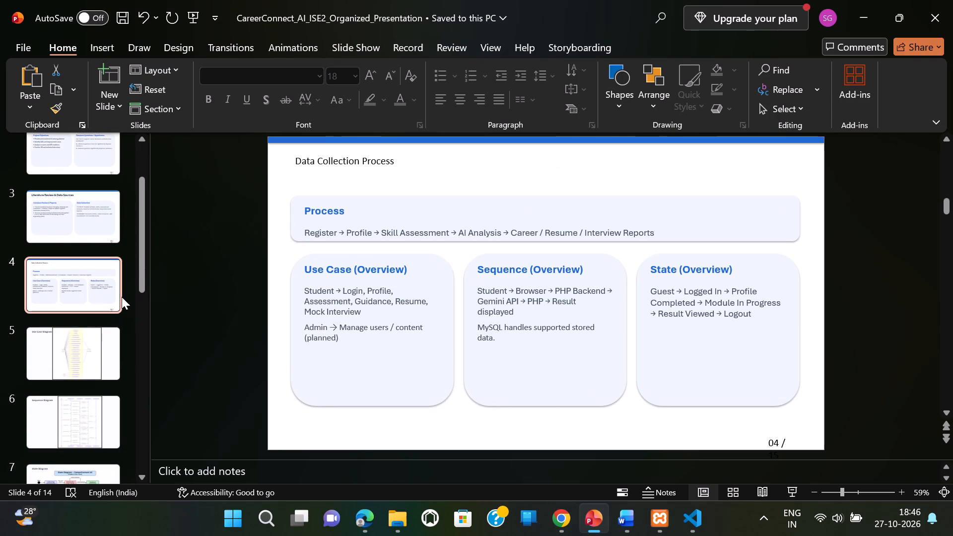
# Review slides 5 to 8, examining the Use Case, Sequence and State Diagrams and the Frontend & Backend Technologies slide.
pyautogui.scroll(-1, 83, 319)
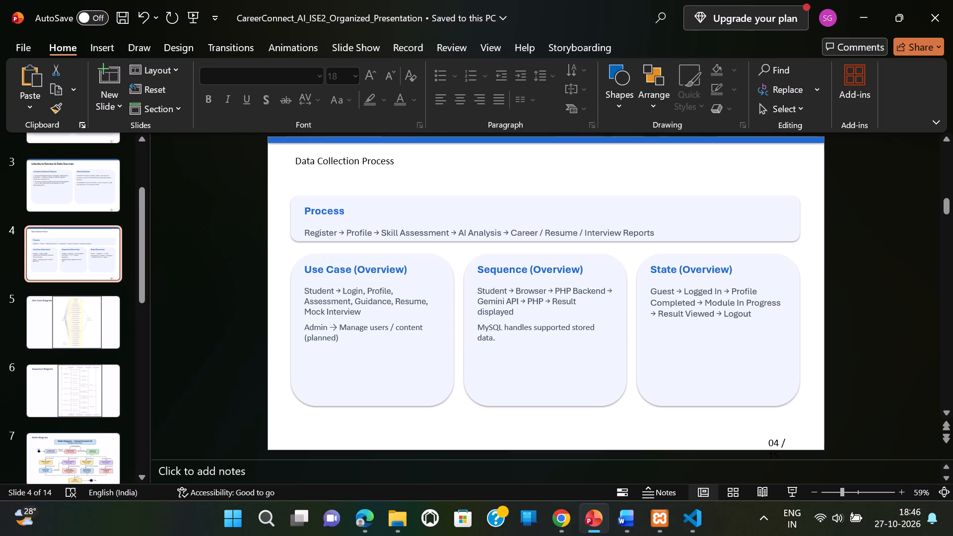
pyautogui.click(92, 321)
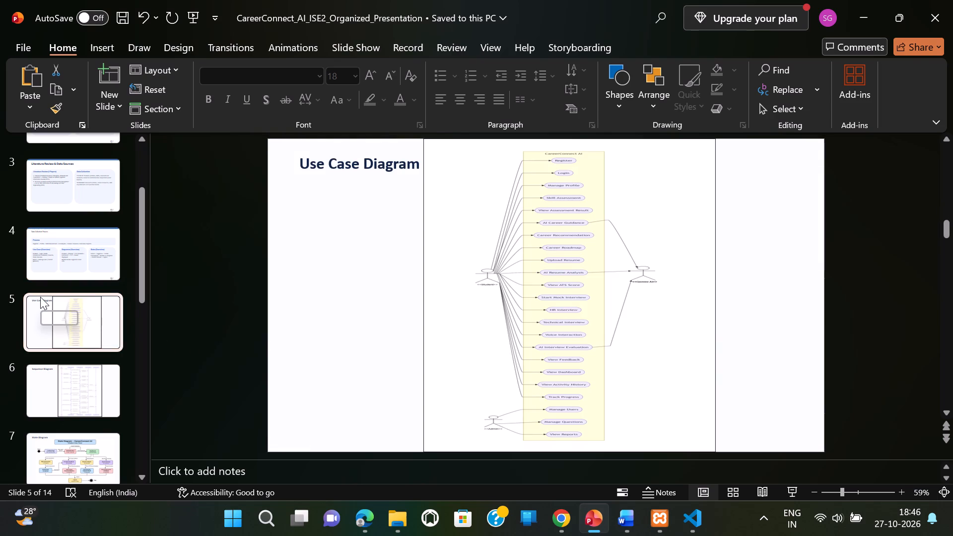
pyautogui.scroll(-1, 0, 315)
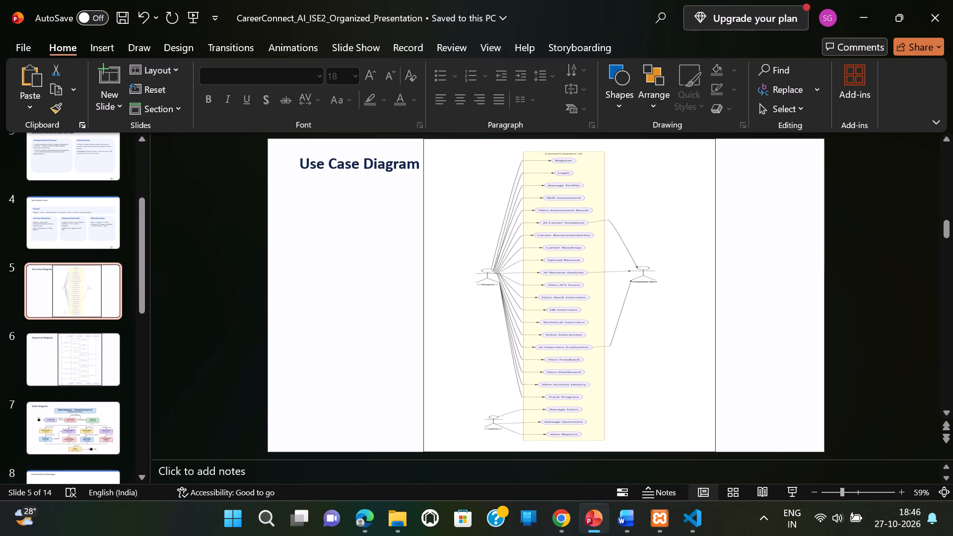
pyautogui.click(106, 357)
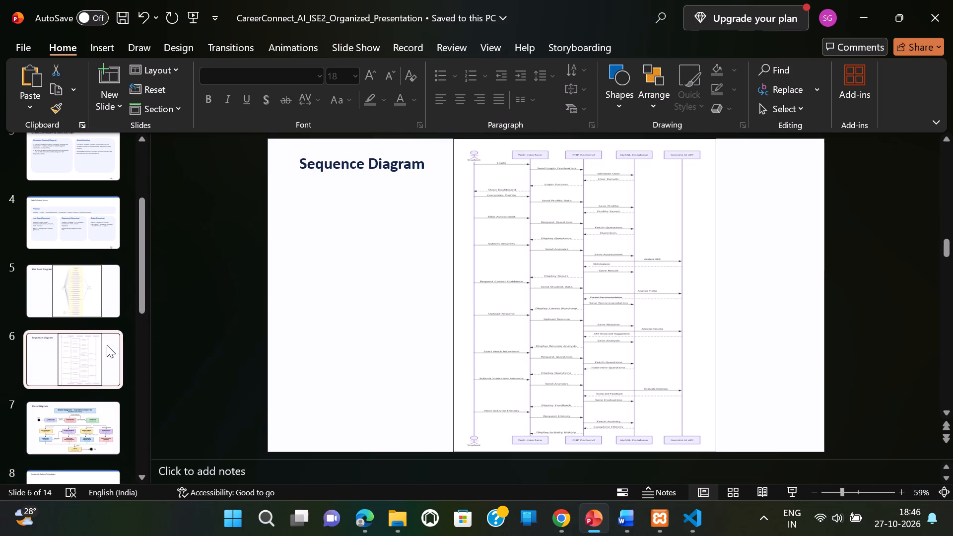
pyautogui.scroll(-1, 67, 288)
pyautogui.click(79, 373)
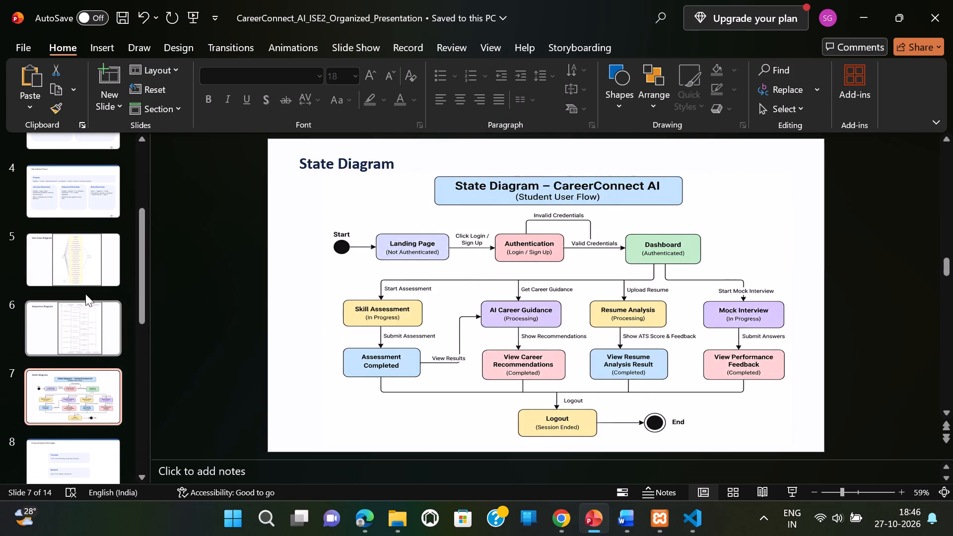
pyautogui.scroll(-2, 85, 271)
pyautogui.click(76, 402)
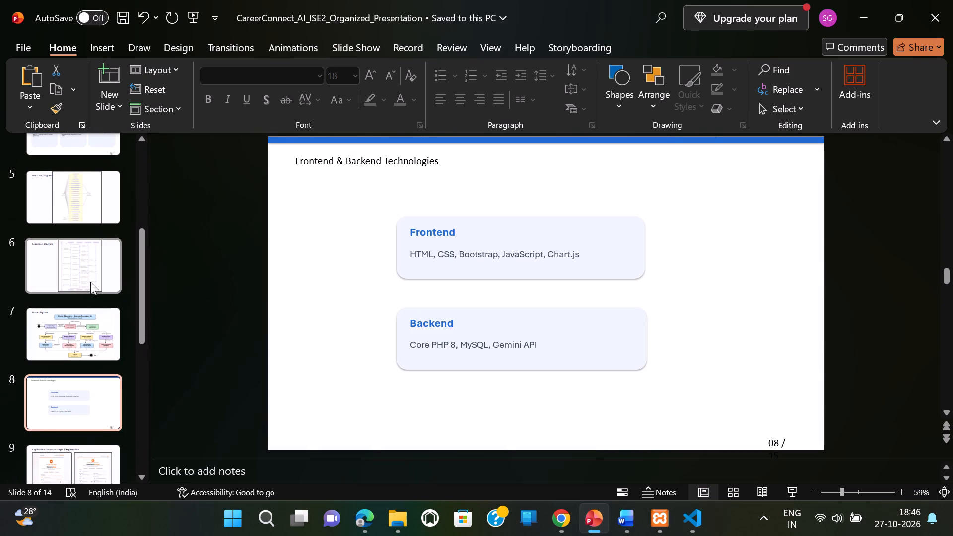
# Review the Application Output slides, including Login / Registration and Home Page, and the Future Scope & Conclusion slide.
pyautogui.scroll(-3, 90, 282)
pyautogui.click(108, 377)
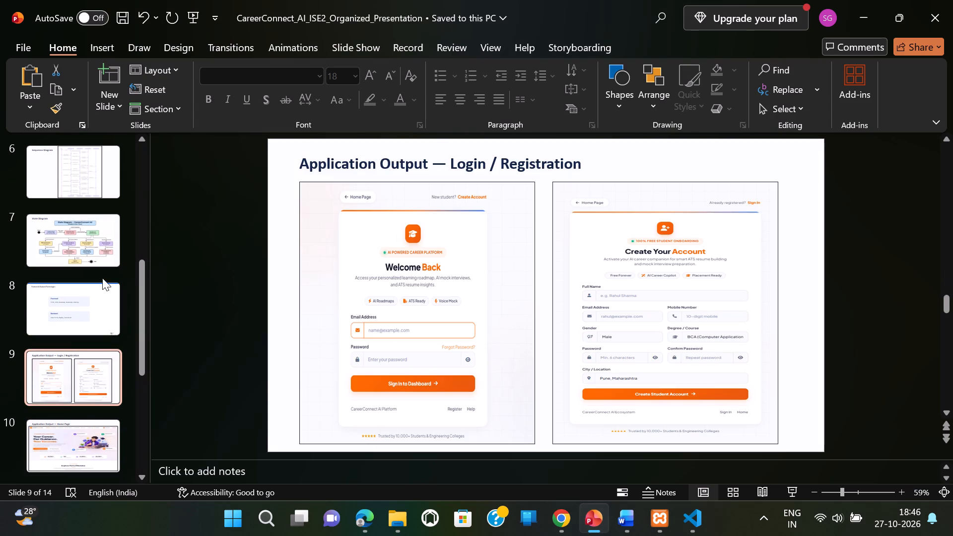
pyautogui.scroll(-3, 37, 294)
pyautogui.click(65, 343)
pyautogui.scroll(-3, 69, 343)
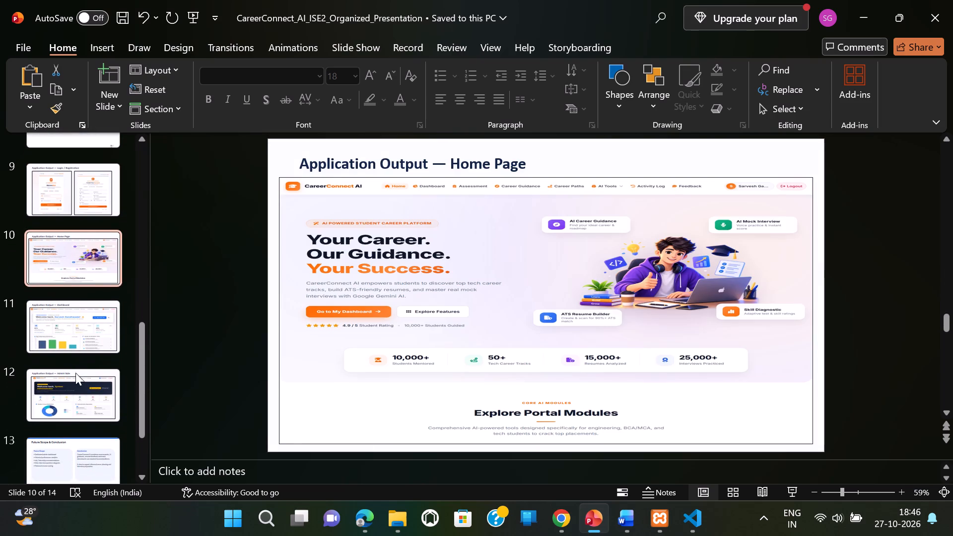
pyautogui.click(76, 379)
pyautogui.scroll(-3, 85, 365)
pyautogui.moveTo(90, 378); pyautogui.dragTo(108, 388)
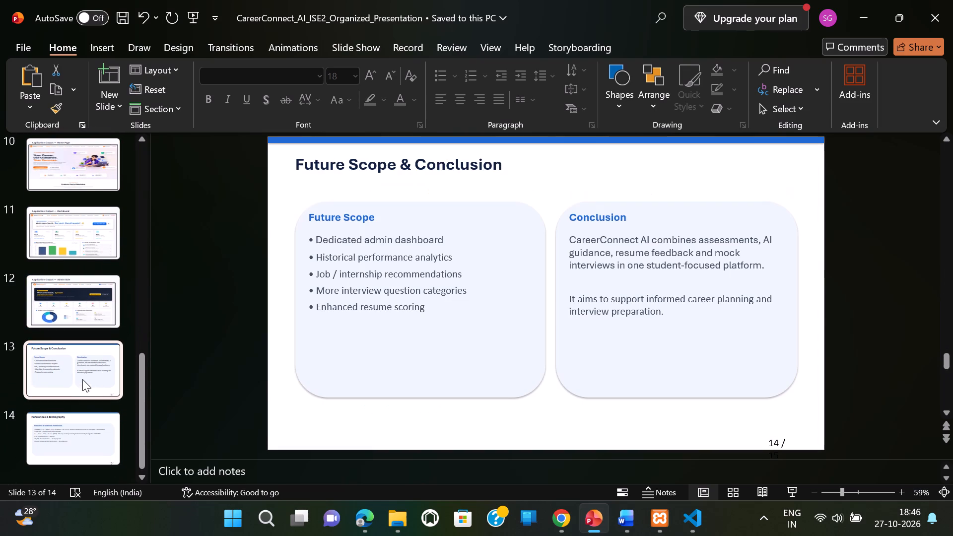
pyautogui.scroll(-8, 48, 315)
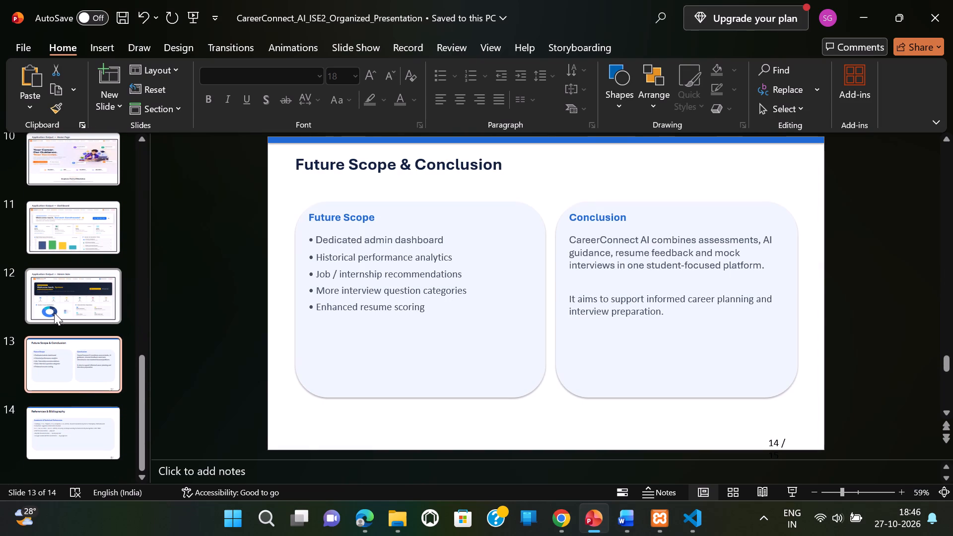
# Save the CareerConnect AI presentation and close it.
pyautogui.hotkey('ctrl', 's')
pyautogui.click(928, 0)
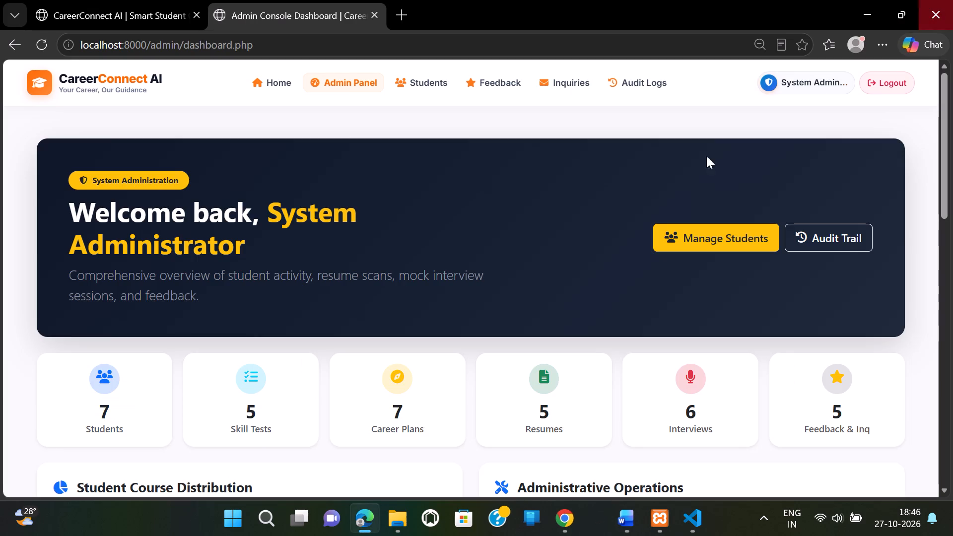
# Close the Edge browser window showing the Admin Console Dashboard.
pyautogui.click(952, 0)
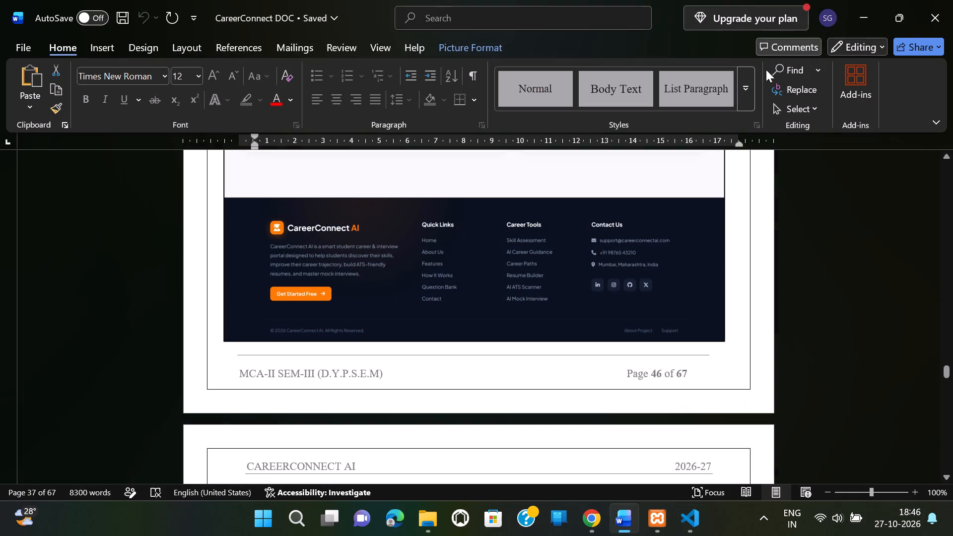
# Save the CareerConnect DOC report in Word.
pyautogui.hotkey('ctrl', 's')
pyautogui.scroll(-14, 657, 276)
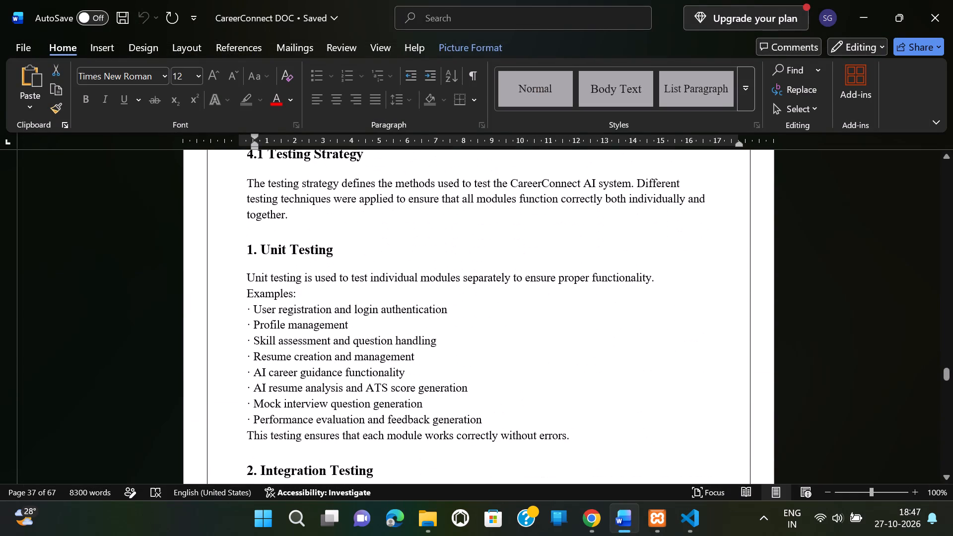
pyautogui.scroll(-18, 657, 280)
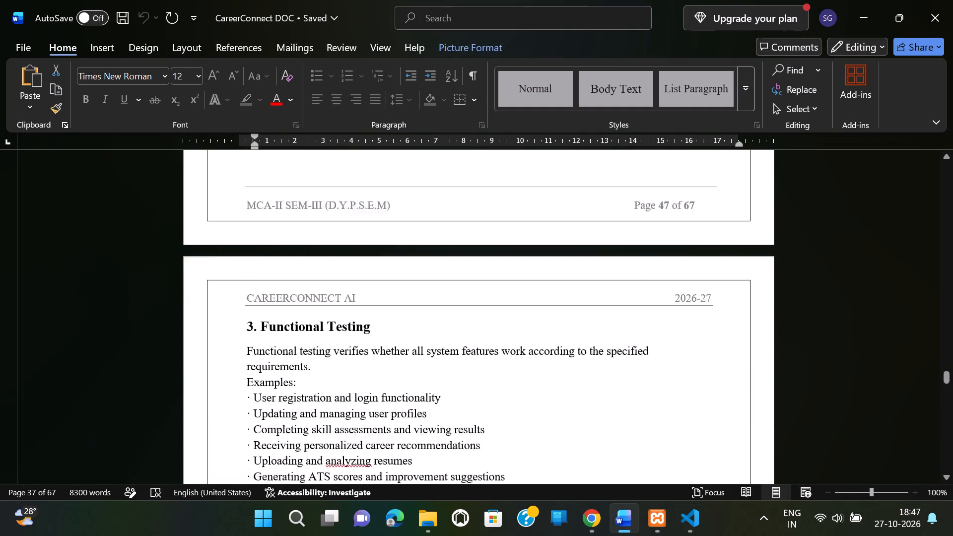
pyautogui.scroll(-6, 631, 292)
pyautogui.scroll(-13, 588, 292)
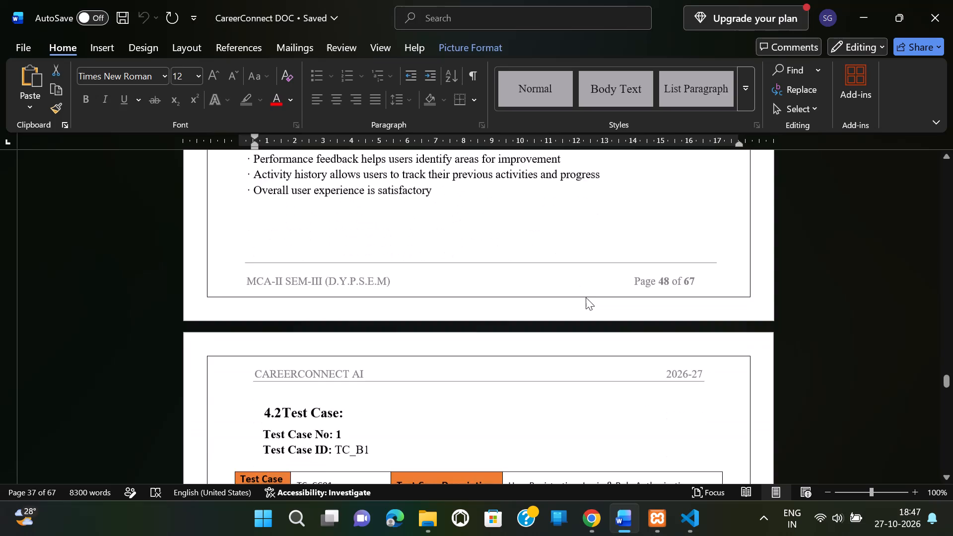
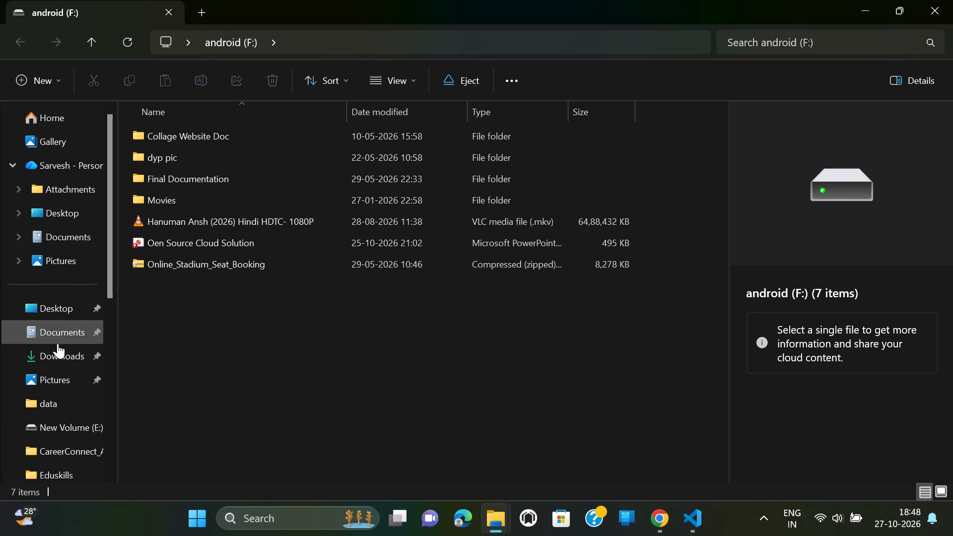
# Copy the CareerConnect_AI_ISE2_Organized_Presentation file from Downloads to the android (F:) drive.
pyautogui.click(51, 361)
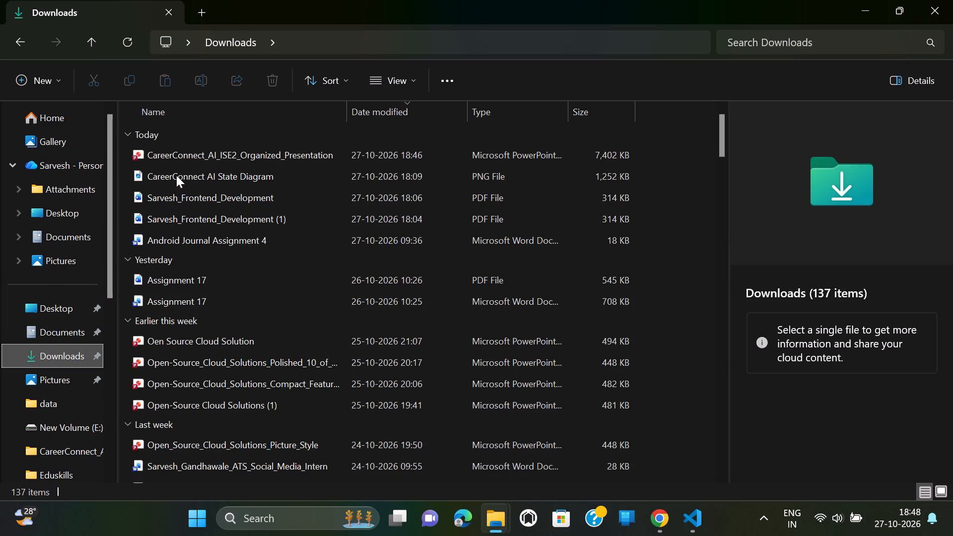
pyautogui.click(181, 161)
pyautogui.hotkey('ctrl', 'c')
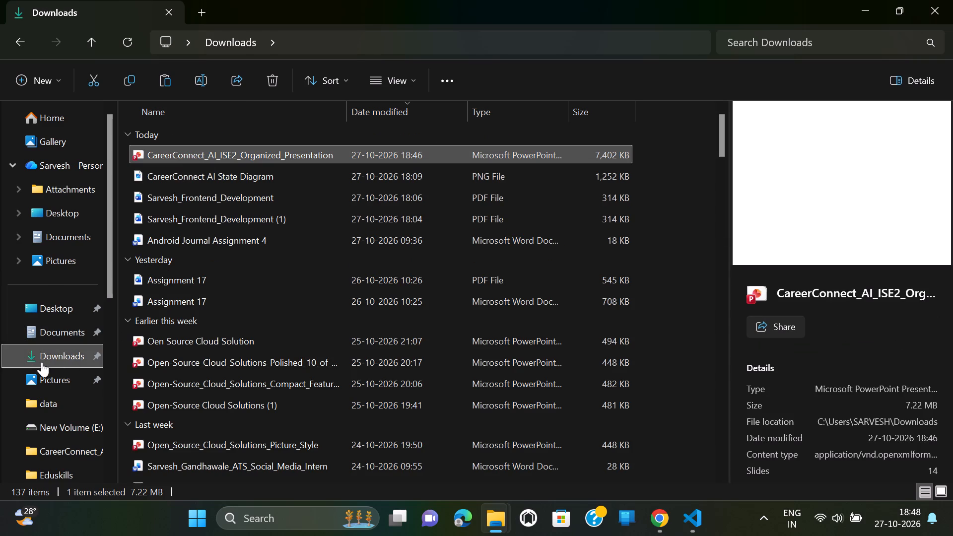
pyautogui.scroll(-3, 34, 366)
pyautogui.click(61, 428)
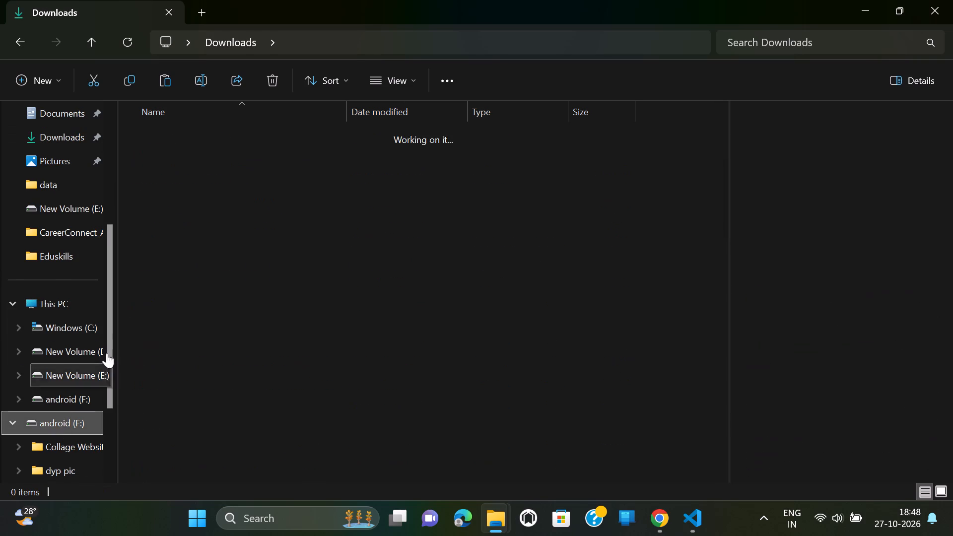
pyautogui.click(236, 306)
pyautogui.hotkey('ctrl', 'v')
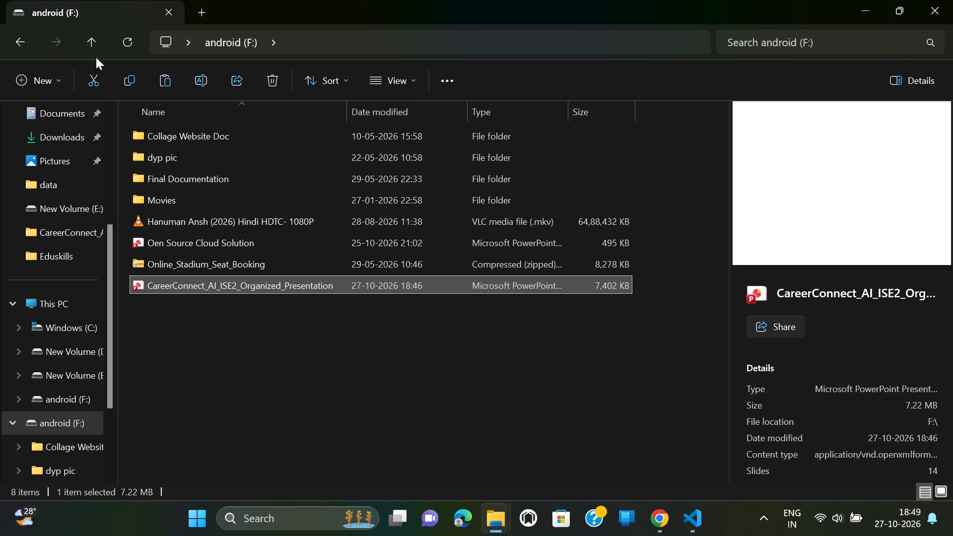
# Open the Oen Source Cloud Solution presentation from android (F:) to view slide 2, and minimize its window.
pyautogui.click(282, 244)
pyautogui.doubleClick(281, 244)
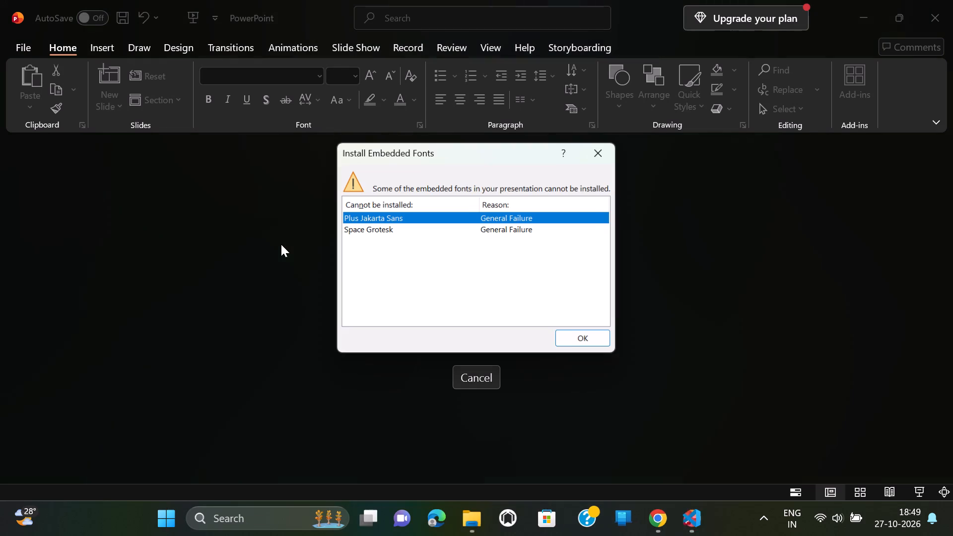
pyautogui.click(579, 338)
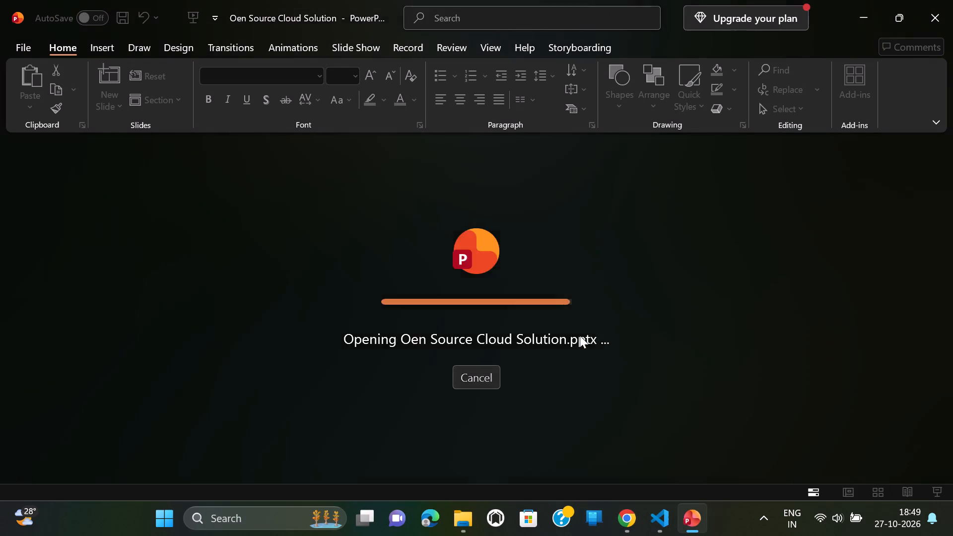
pyautogui.click(89, 255)
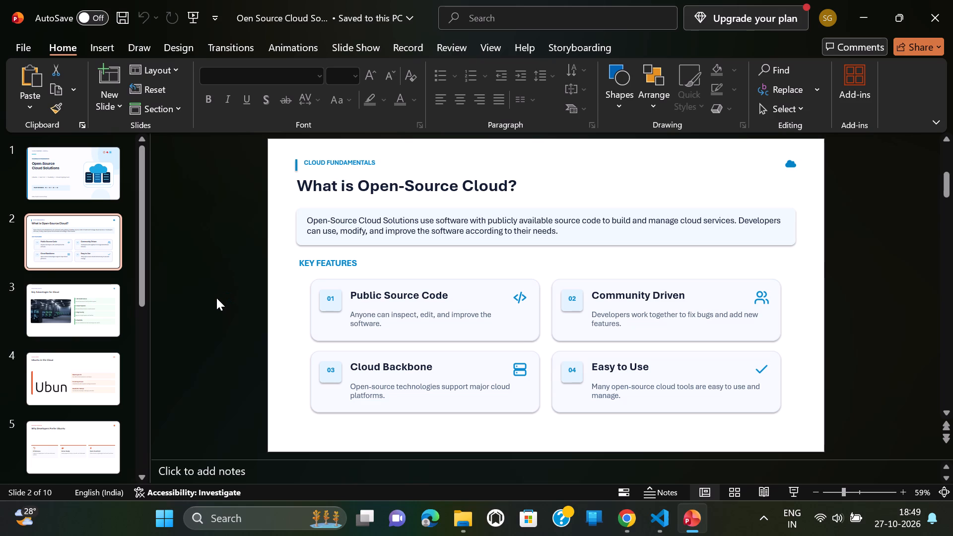
pyautogui.click(879, 0)
# Close the File Explorer window showing the android (F:) drive.
pyautogui.click(952, 0)
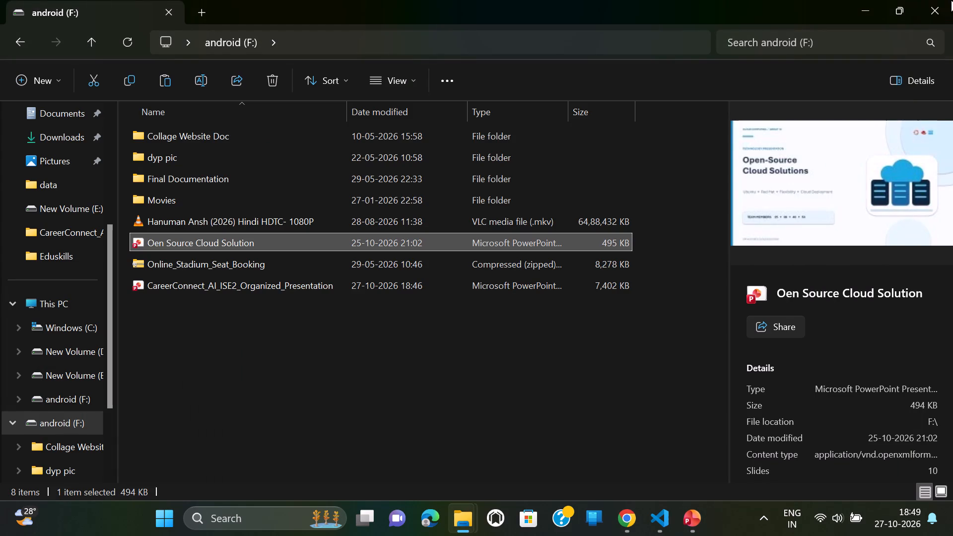